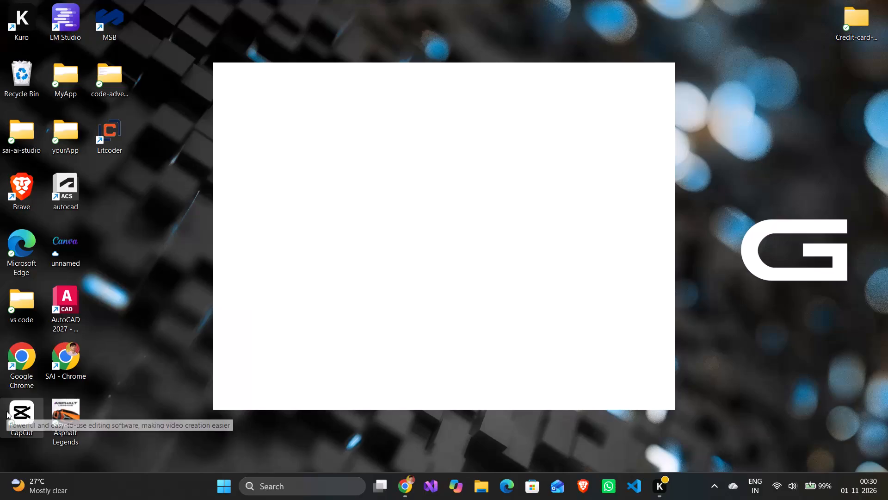
Open CapCut from the desktop and create a new video project.
click(6, 411)
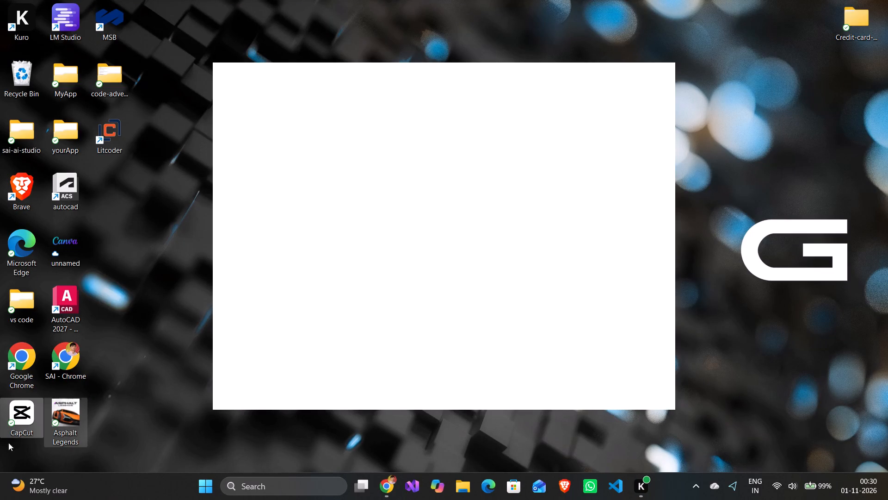
double_click(26, 426)
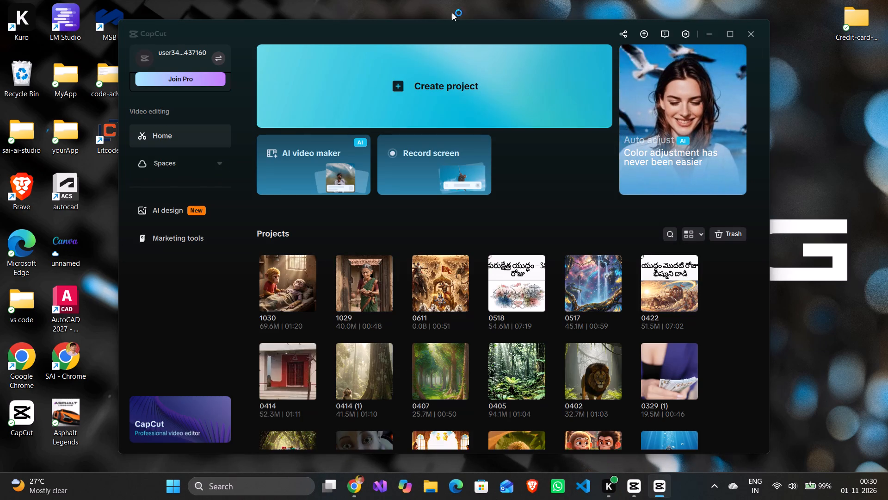
click(444, 80)
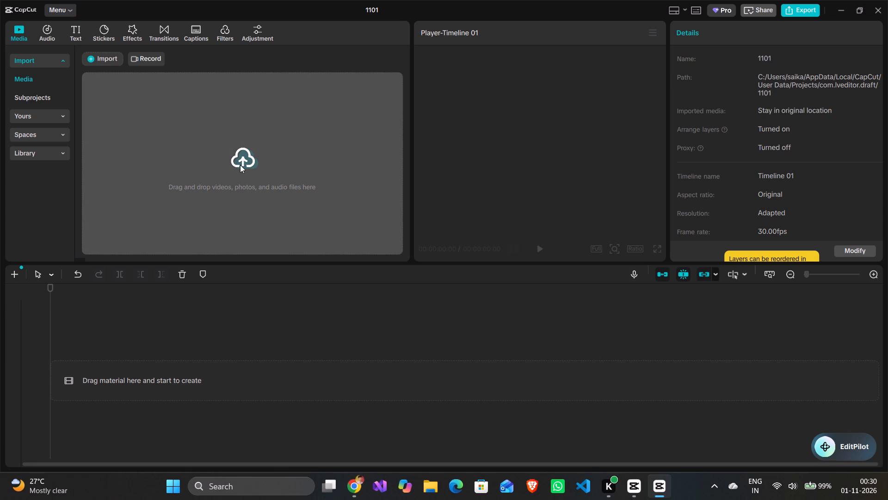
Import all of the Today and Yesterday clips from Downloads, from Monkey_officer_speaking_to_camera through Monkeys_in_village_home.
click(204, 115)
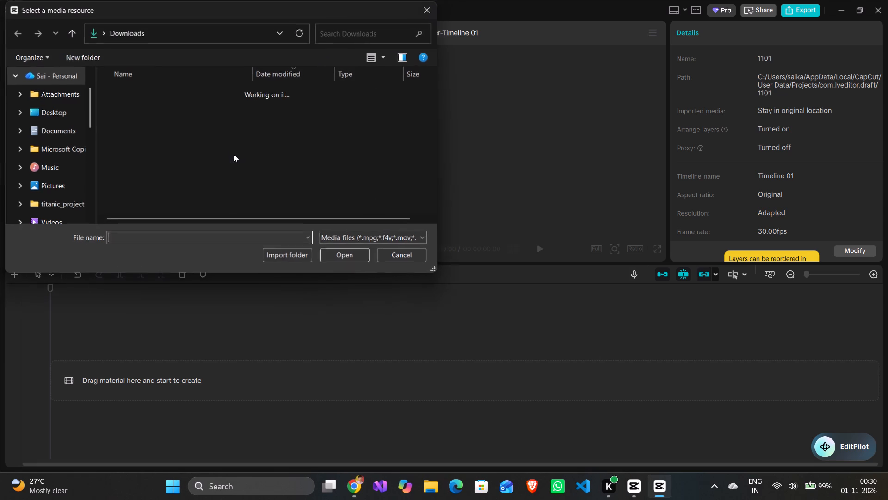
drag(97, 106, 123, 156)
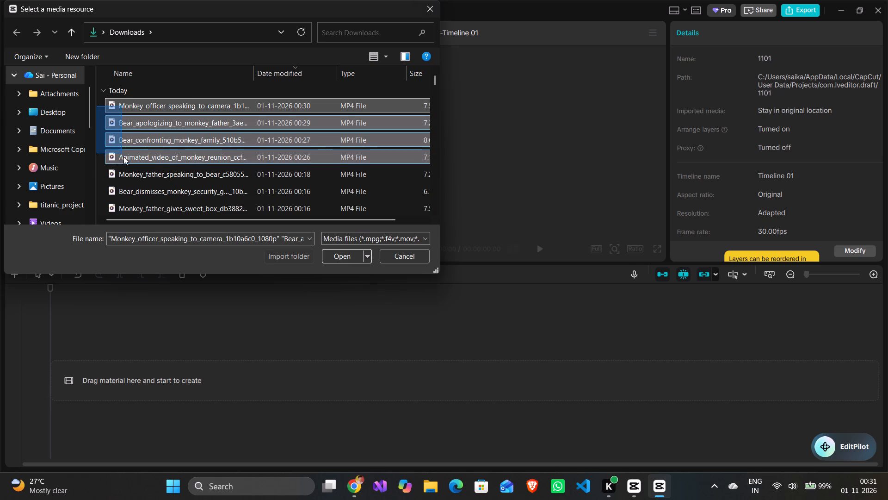
drag(123, 156, 177, 175)
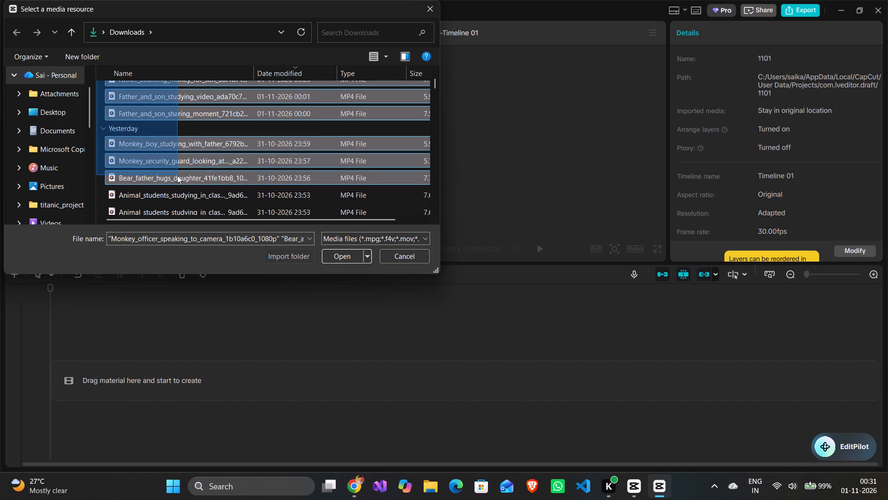
drag(177, 175, 185, 210)
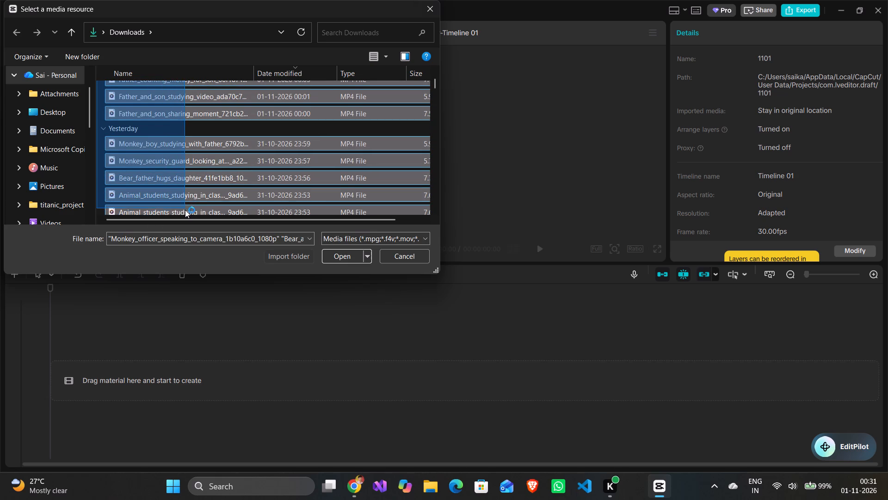
drag(185, 210, 189, 216)
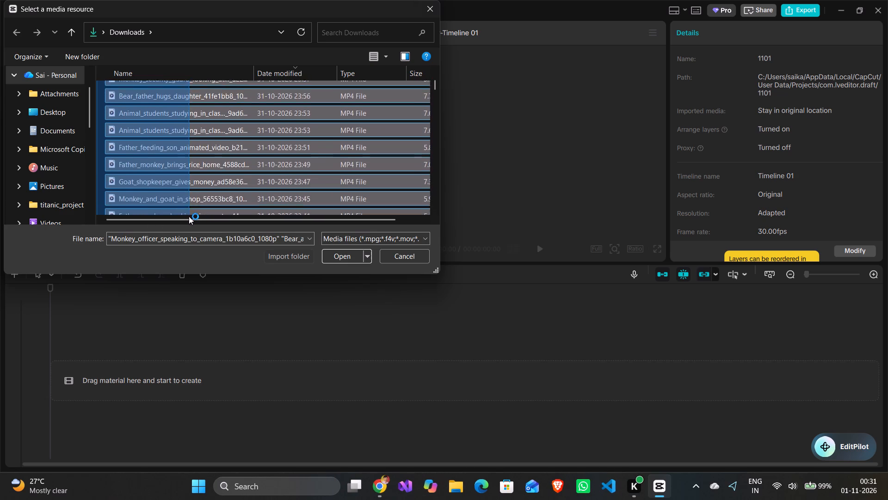
drag(189, 216, 187, 206)
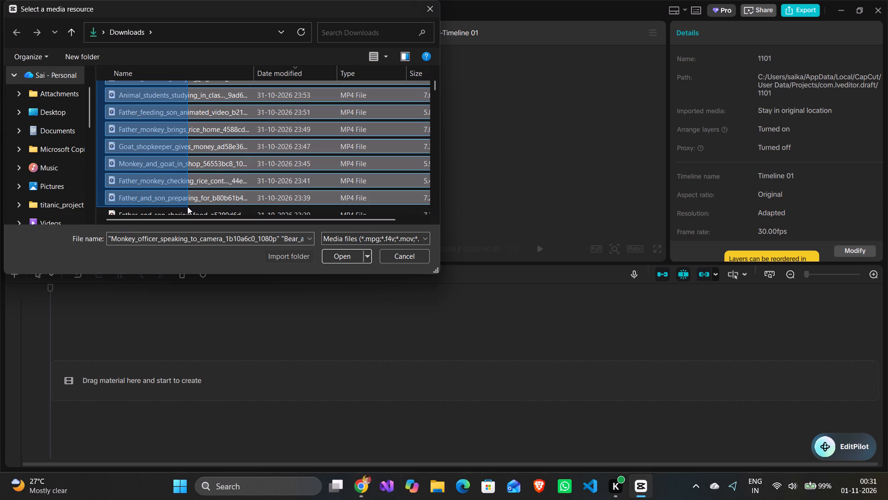
drag(187, 206, 191, 215)
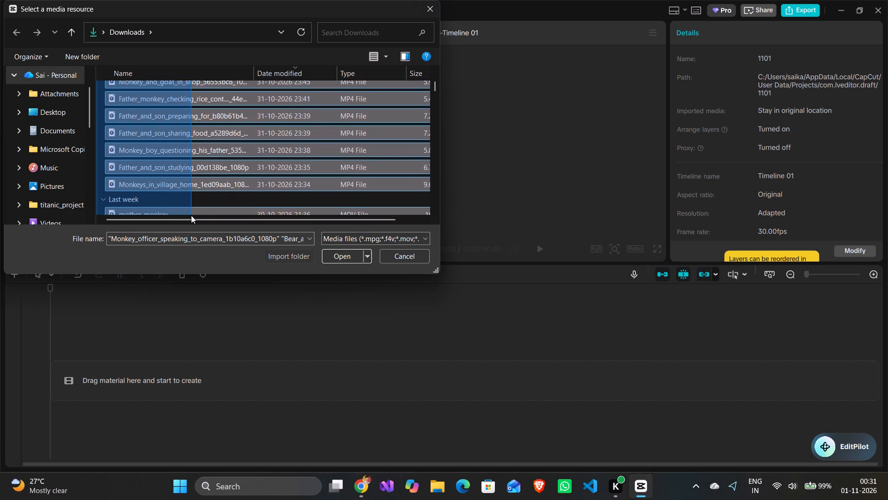
drag(191, 215, 191, 159)
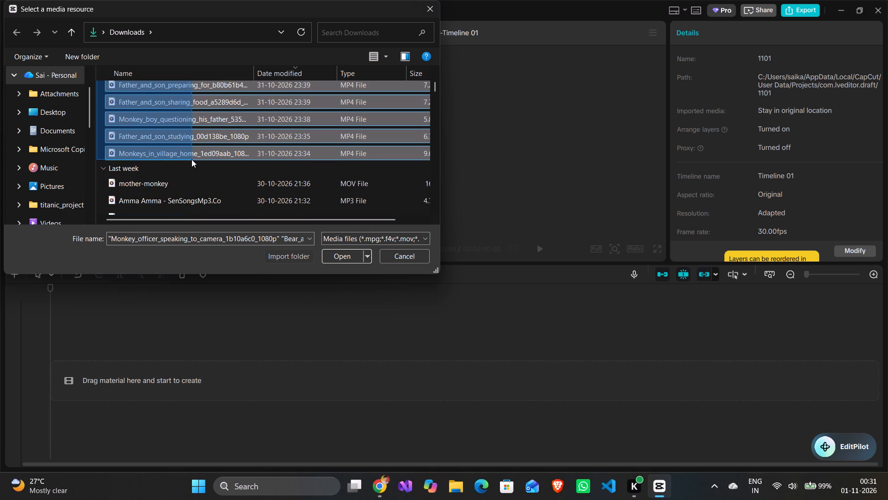
drag(191, 159, 191, 156)
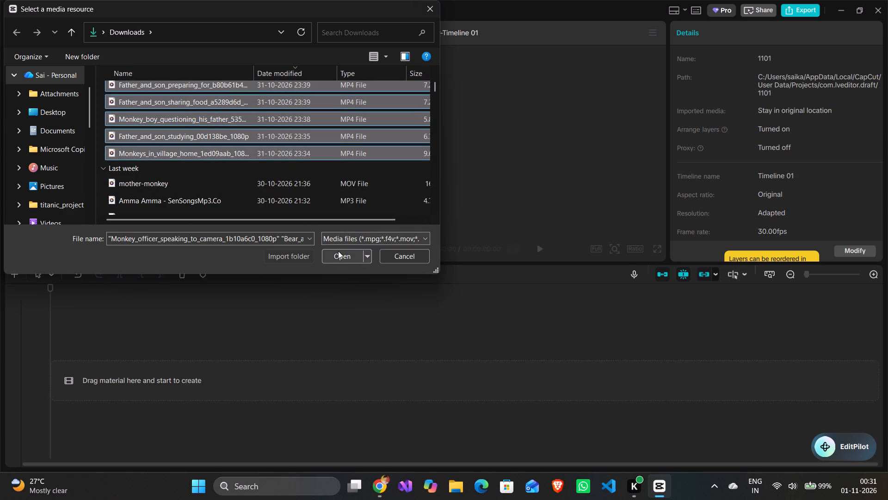
click(338, 251)
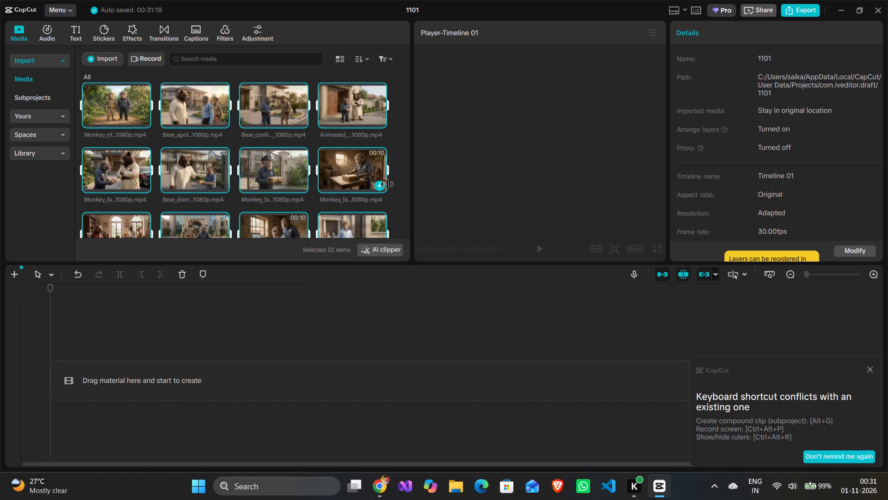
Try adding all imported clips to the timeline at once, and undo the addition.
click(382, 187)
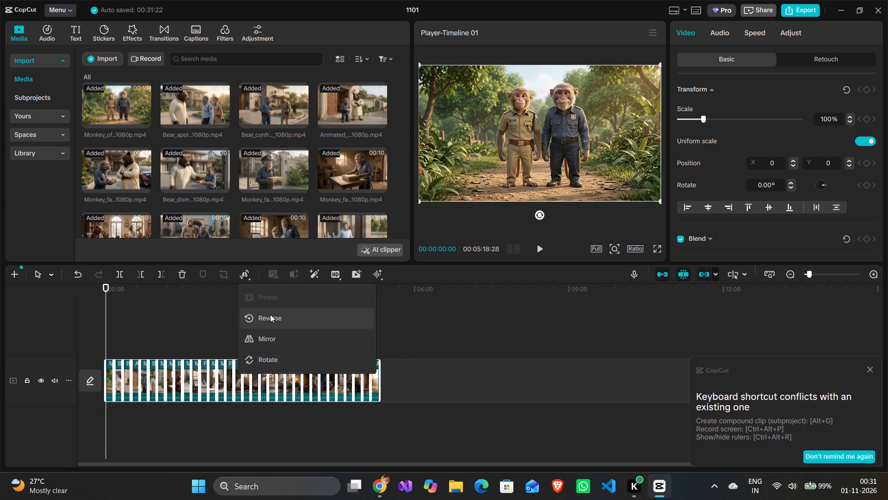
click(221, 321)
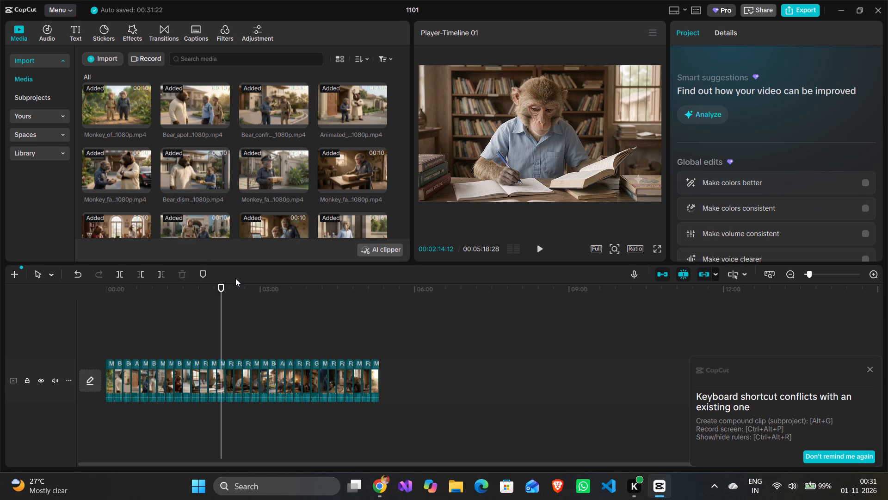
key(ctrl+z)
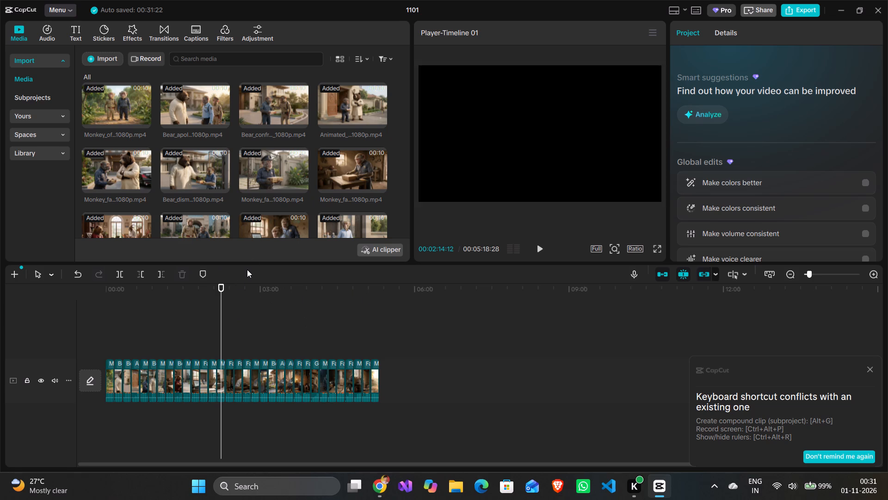
Add the first eight clips one by one at the timeline start, from Monkey_officer_speaking_to_camera to Monkey_father_holding_sweet_box, each before the previous.
scroll(225, 173, down, 1)
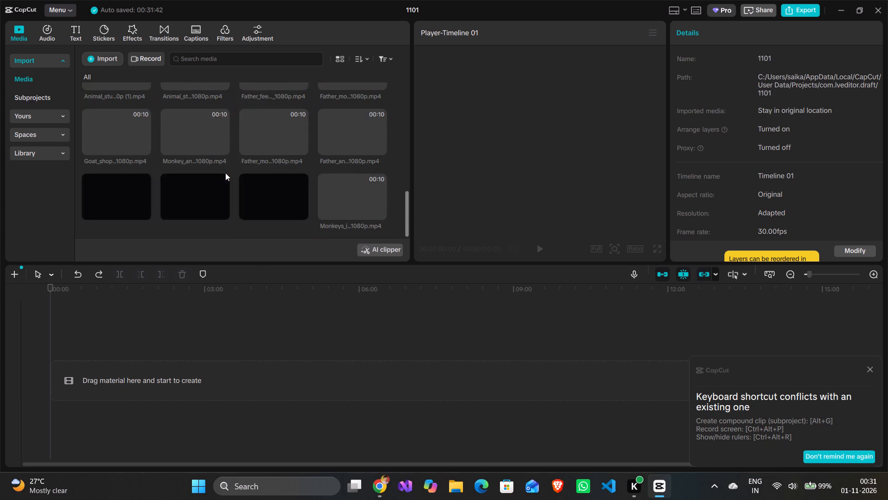
scroll(225, 173, down, 1)
scroll(225, 173, up, 3)
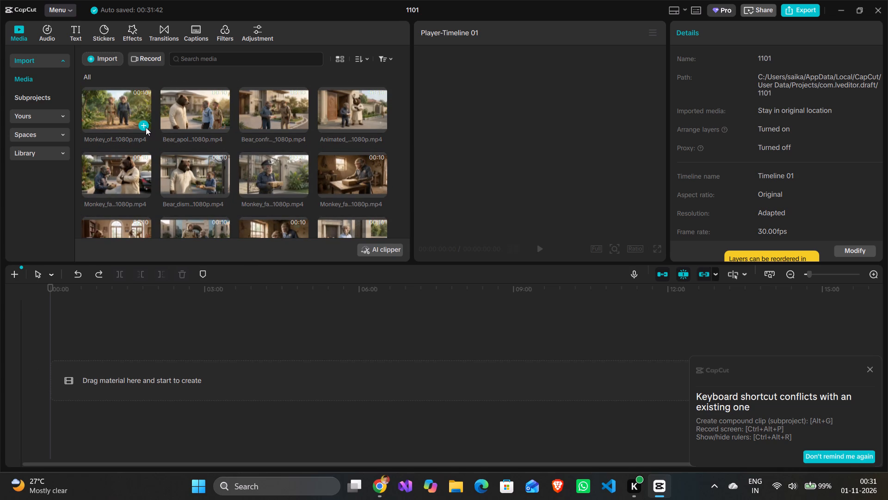
click(146, 127)
click(221, 126)
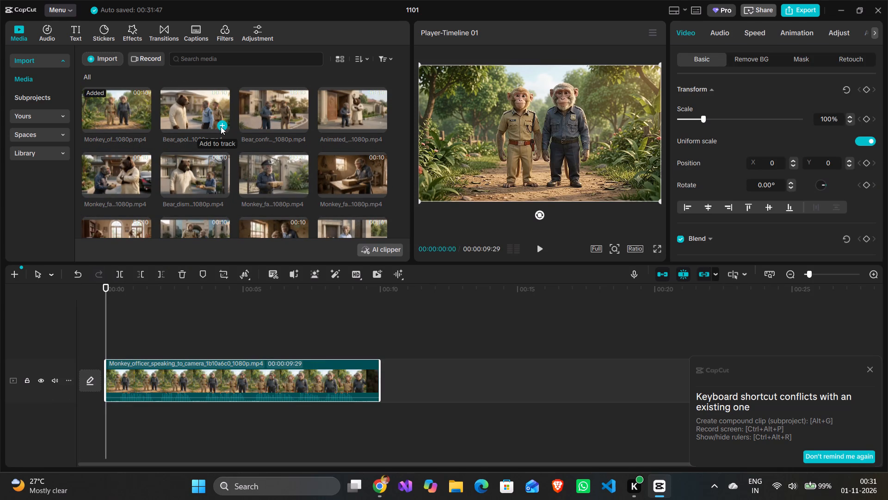
click(303, 124)
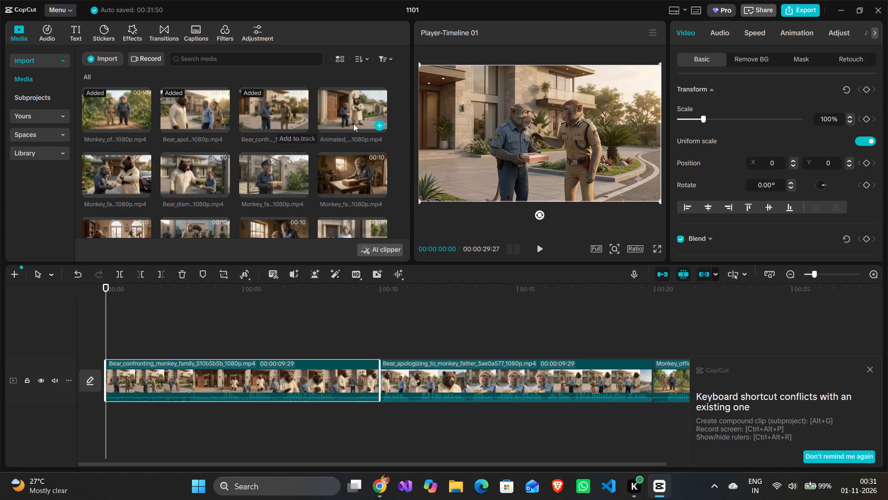
click(379, 124)
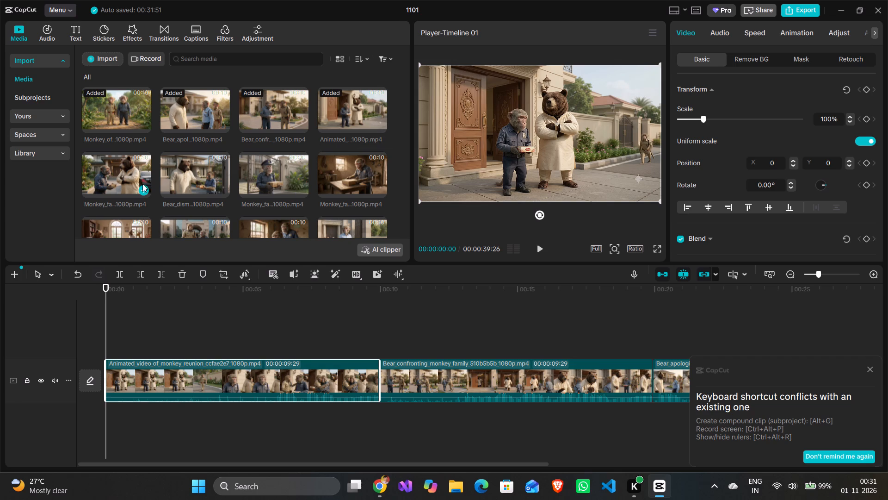
click(145, 189)
click(224, 190)
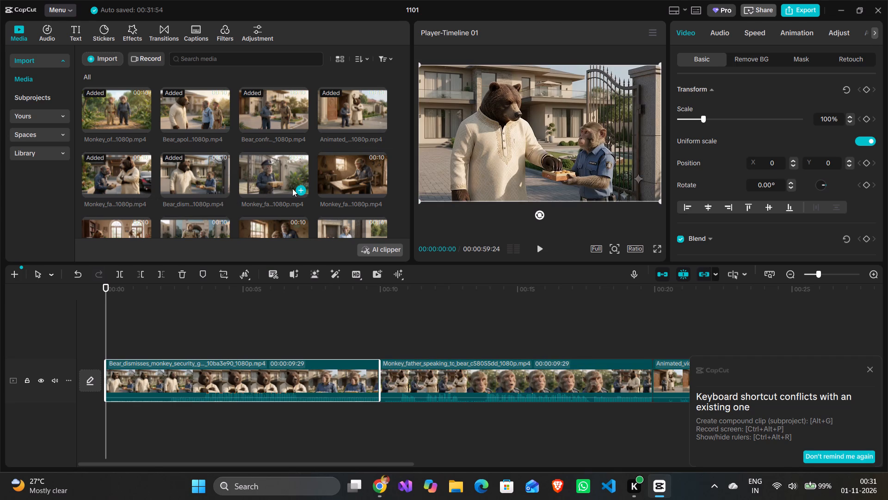
click(298, 190)
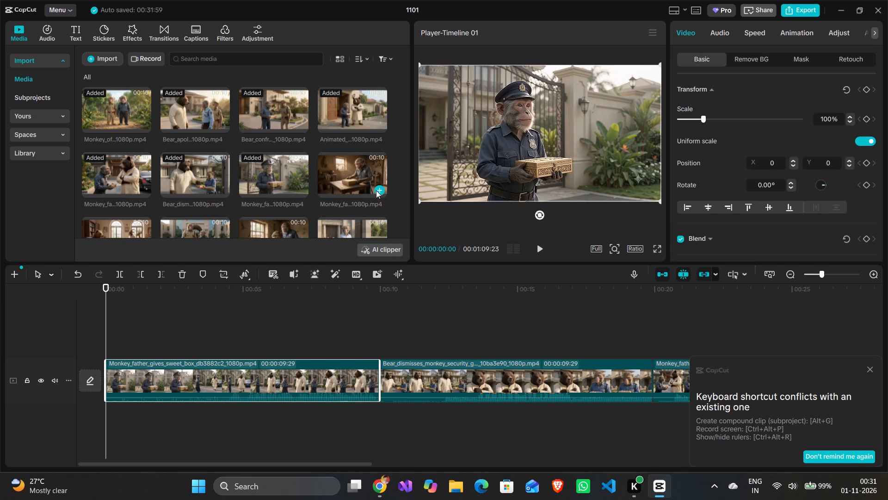
click(376, 190)
Add the eight clips from Monkey_studying_with_his_father to Bear_father_hugs_daughter one by one at the timeline start, each before the previous.
scroll(376, 190, down, 1)
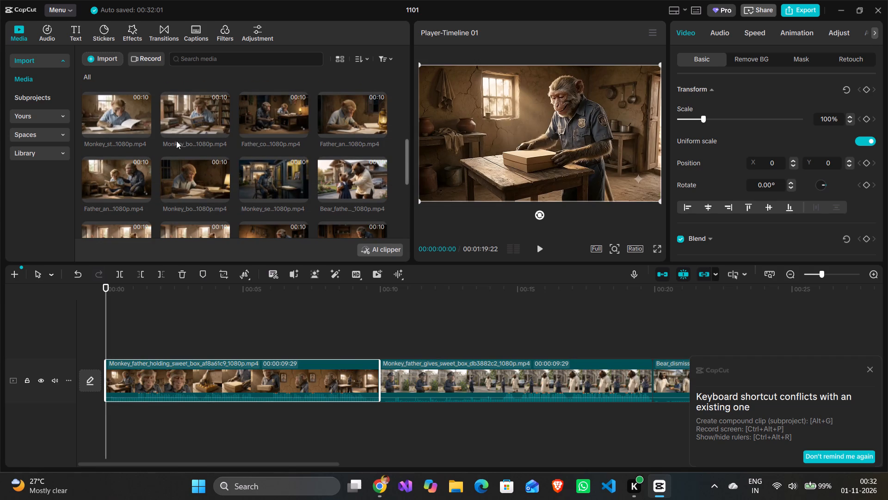
click(144, 129)
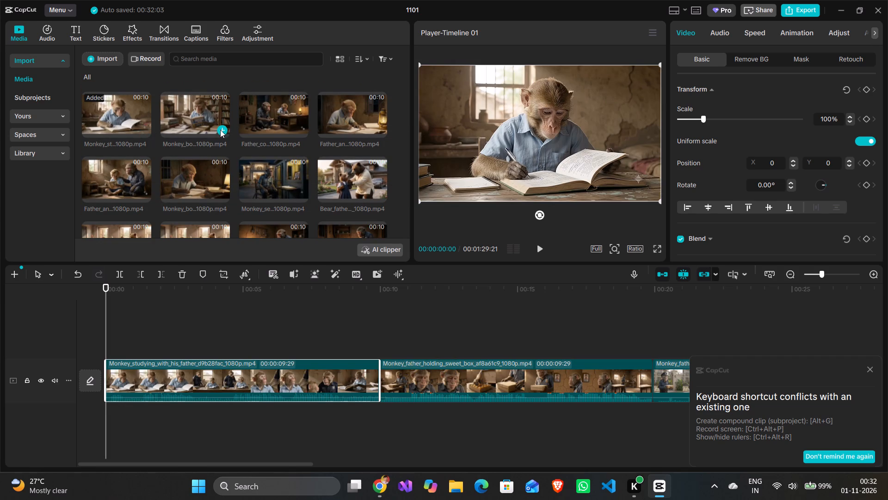
click(220, 130)
click(303, 129)
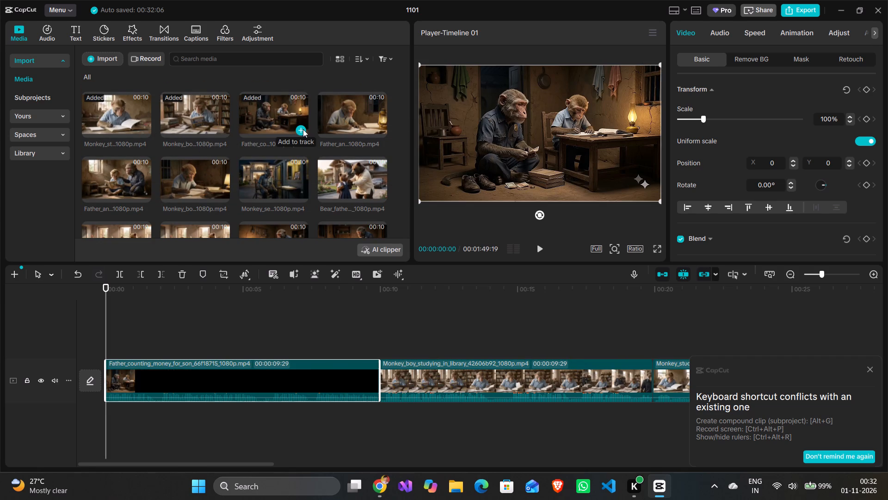
click(380, 129)
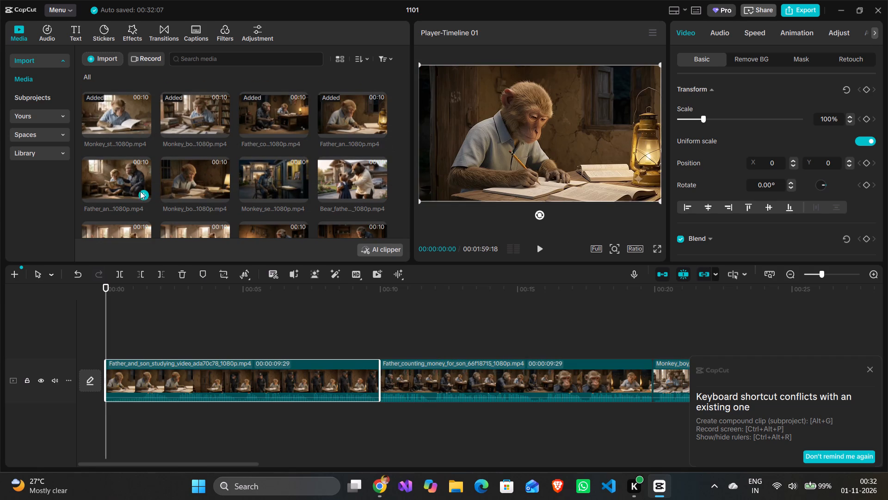
click(143, 193)
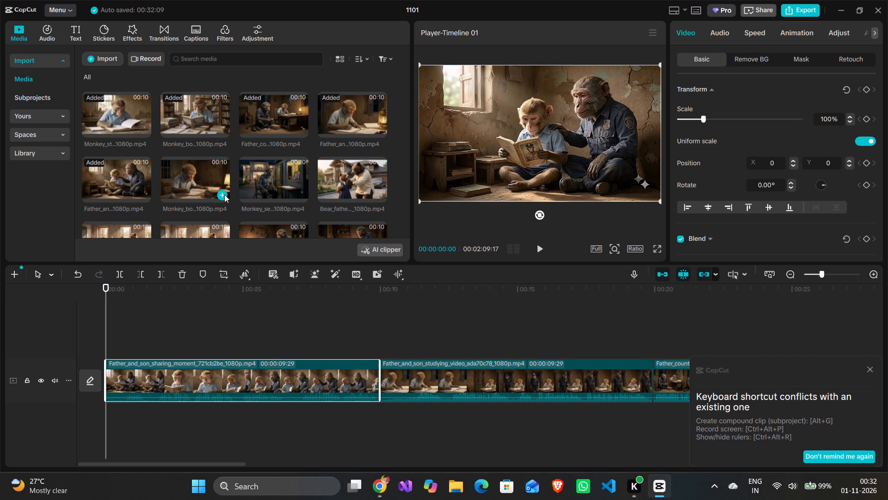
click(224, 194)
click(300, 194)
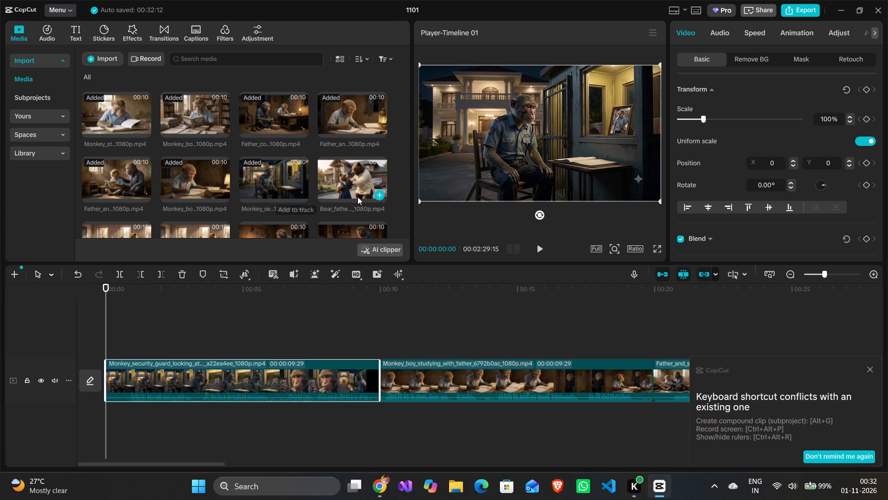
click(378, 195)
Add the Animal_students_studying_in_class (1) clip at the timeline start, before the Bear_father_hugs_daughter clip.
scroll(287, 196, down, 1)
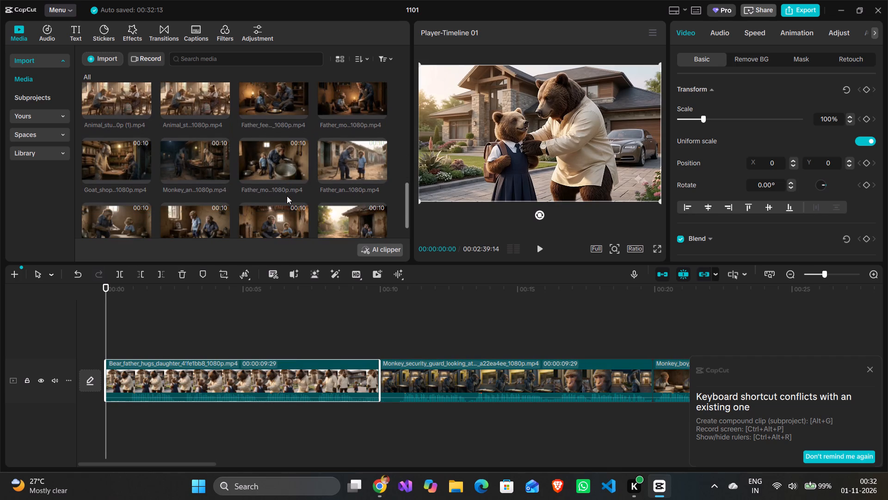
scroll(287, 196, down, 1)
click(142, 111)
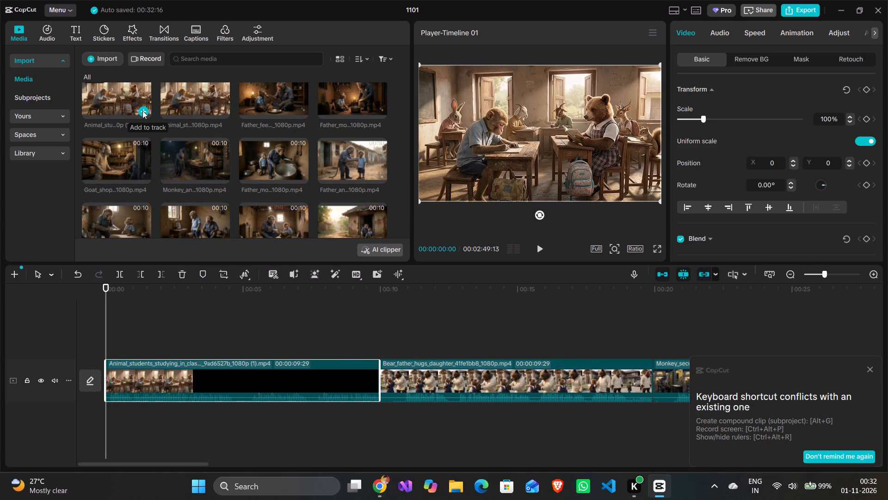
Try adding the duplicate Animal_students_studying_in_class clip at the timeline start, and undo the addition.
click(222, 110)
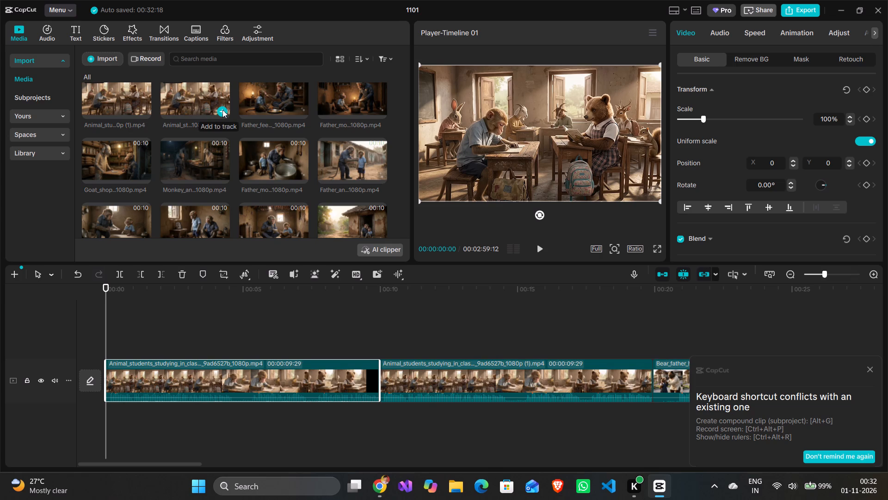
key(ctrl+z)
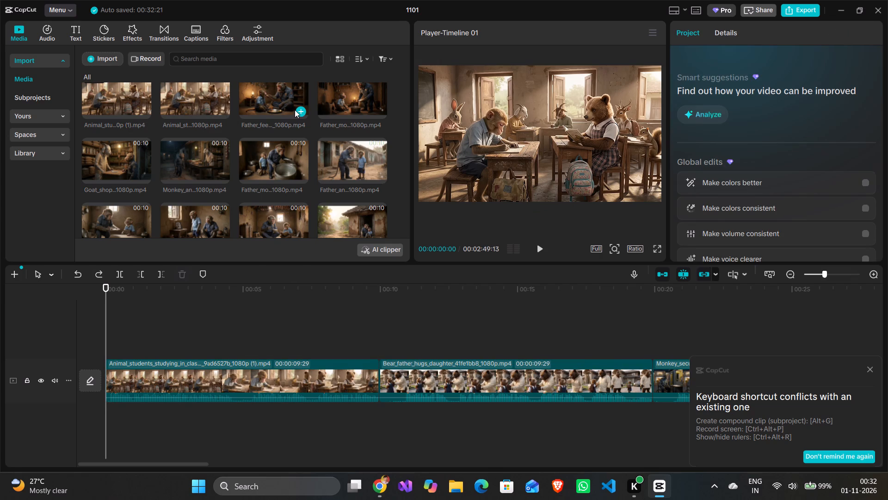
Add the six clips from Father_feeding_son to Father_and_son_preparing one by one at the timeline start, each before the previous.
click(296, 111)
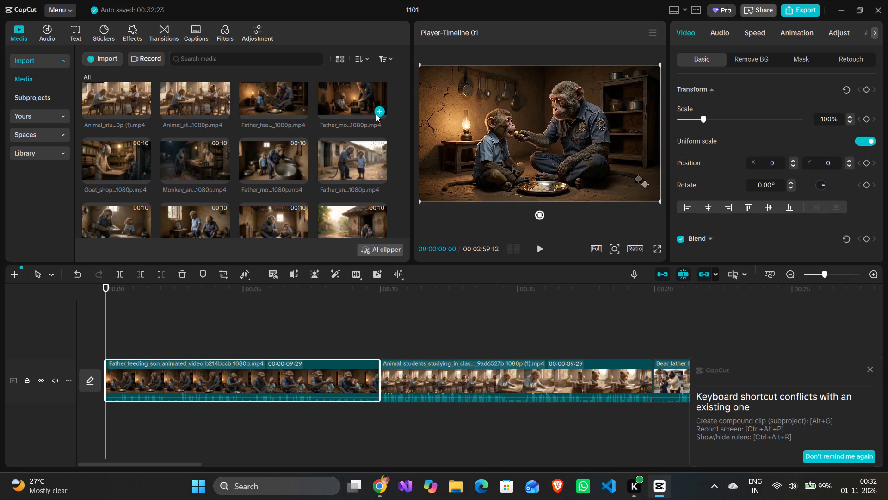
click(376, 114)
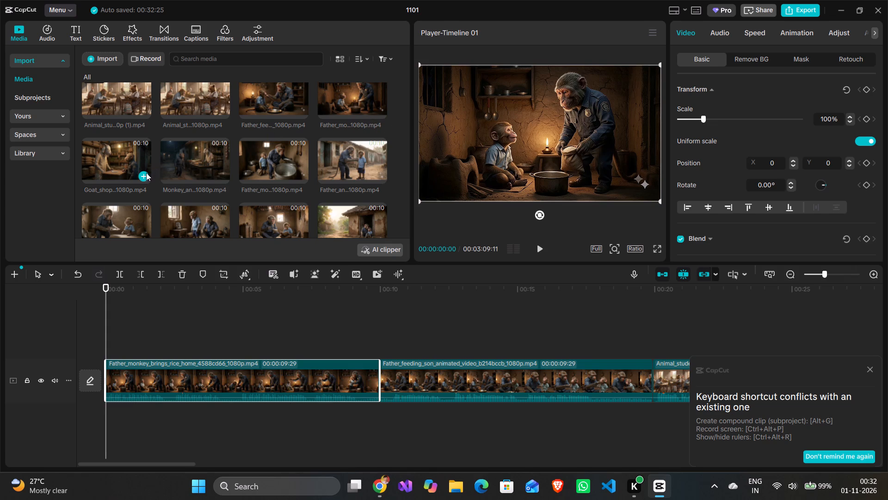
click(146, 174)
click(224, 176)
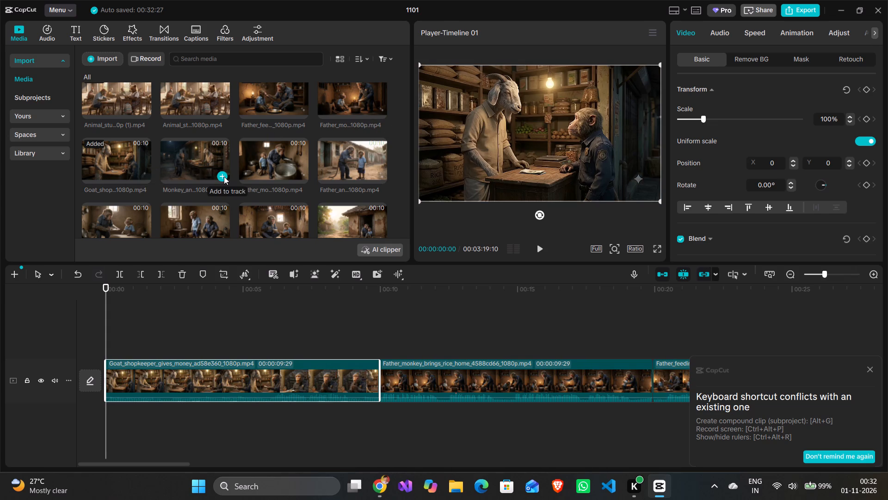
click(298, 175)
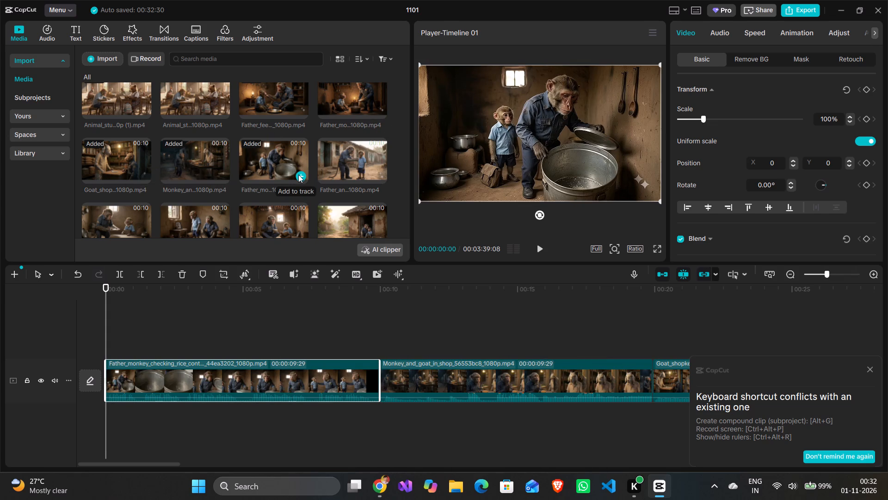
click(379, 174)
Add the last four clips, from Father_and_son_sharing_food to Monkeys_in_village_home, one by one at the timeline start, each before the previous.
scroll(293, 185, down, 1)
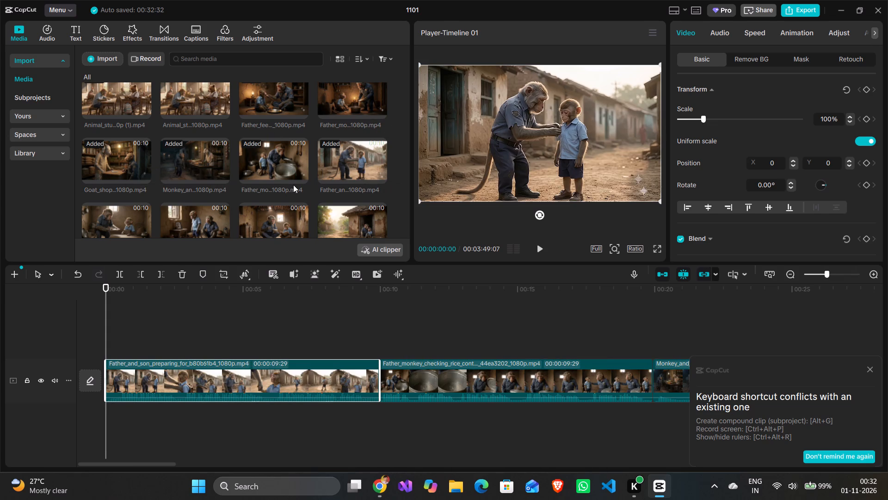
scroll(293, 185, down, 1)
click(143, 209)
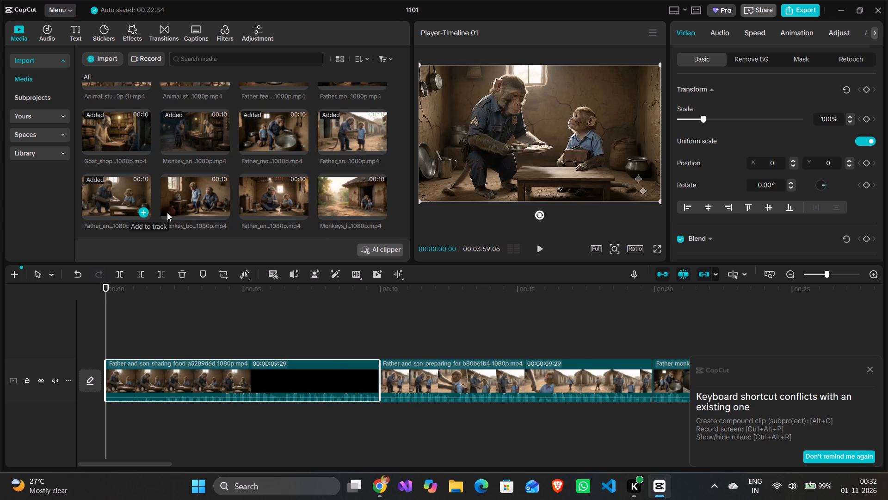
click(220, 212)
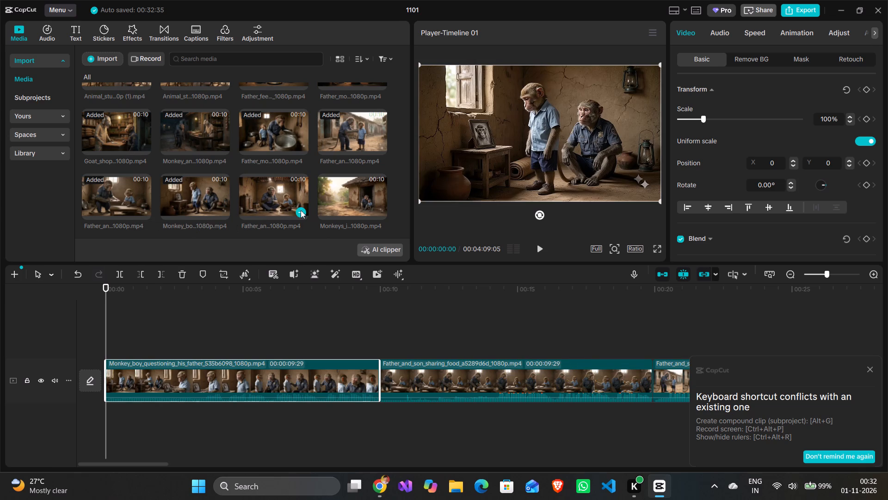
click(301, 210)
click(381, 213)
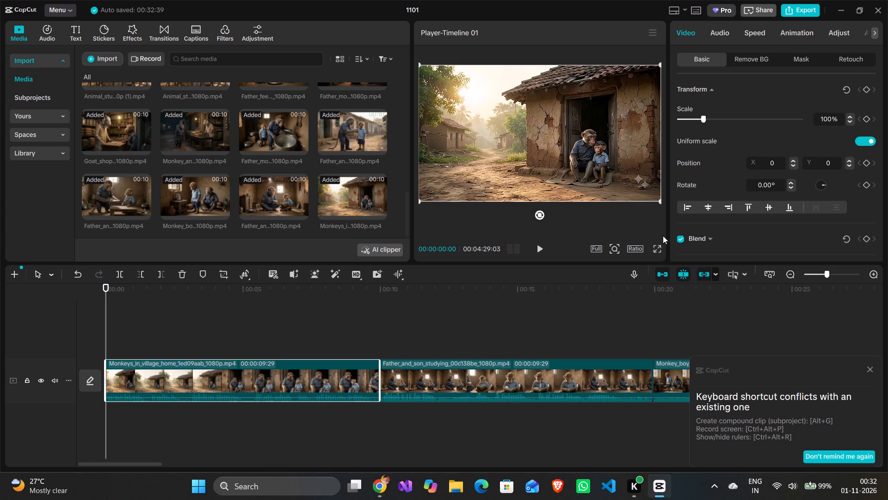
Scale the Monkeys_in_village_home clip to 138% and play it back into the following clip.
click(713, 119)
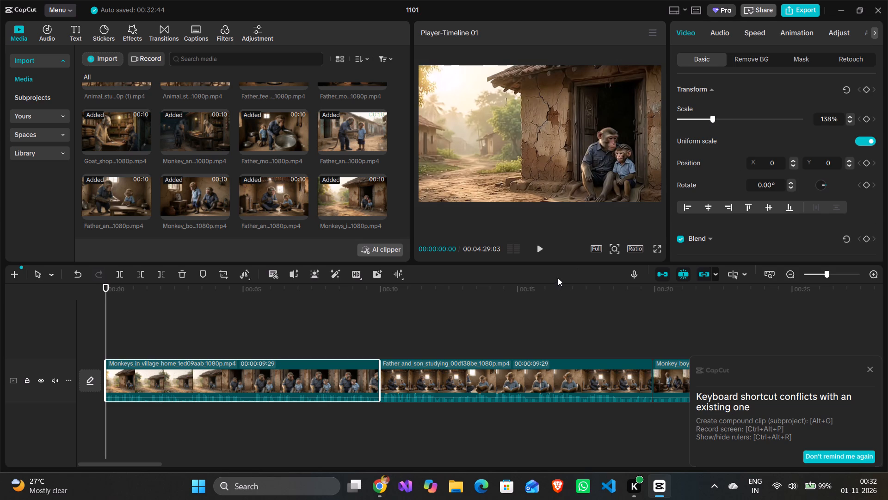
click(541, 252)
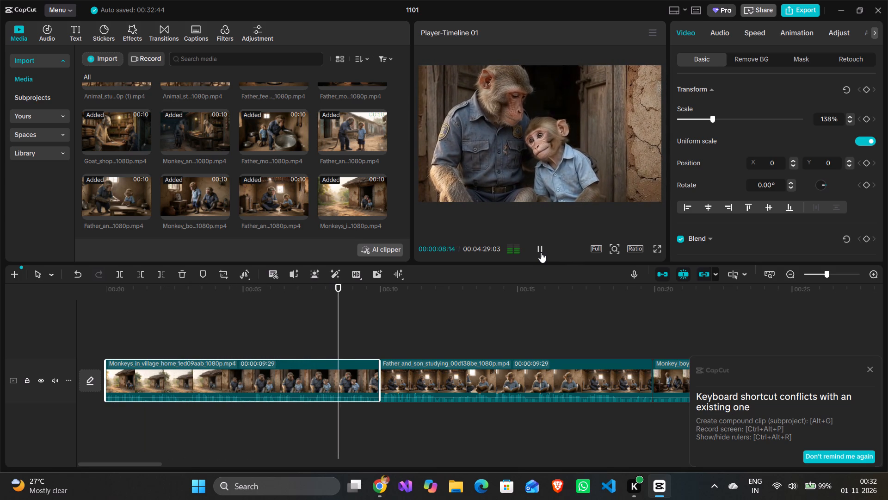
click(541, 252)
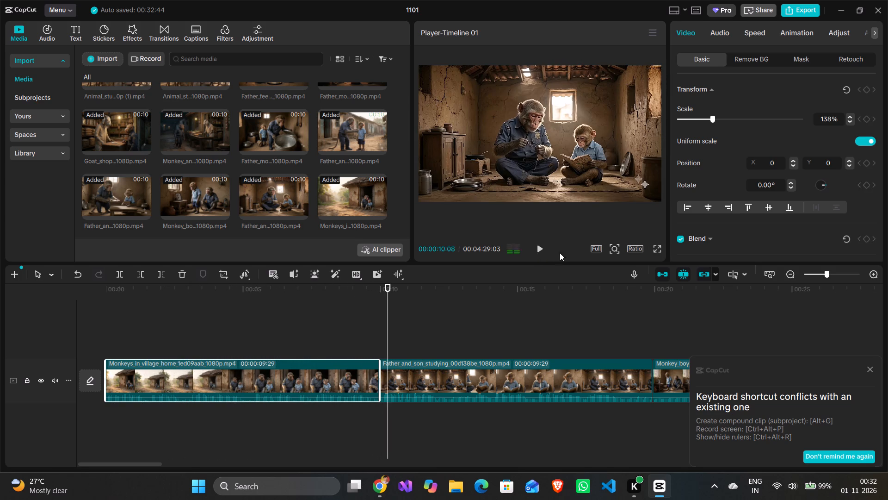
Set the project's aspect ratio to 16:9.
click(639, 251)
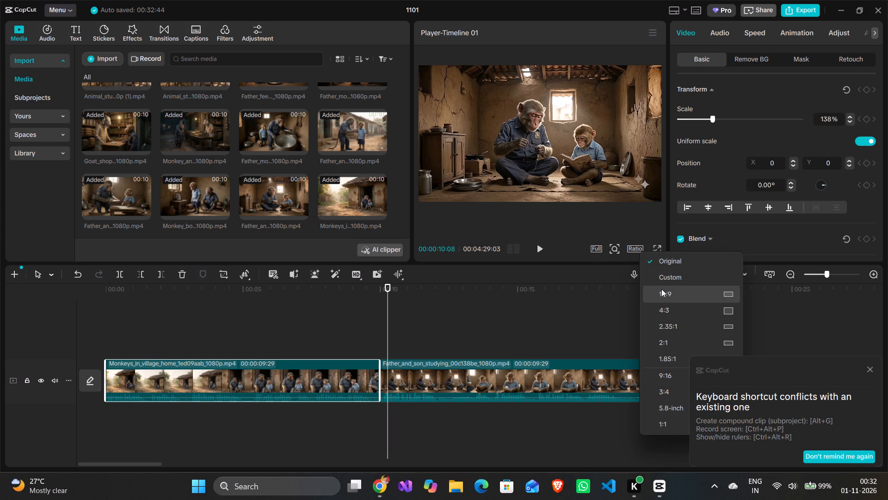
click(664, 293)
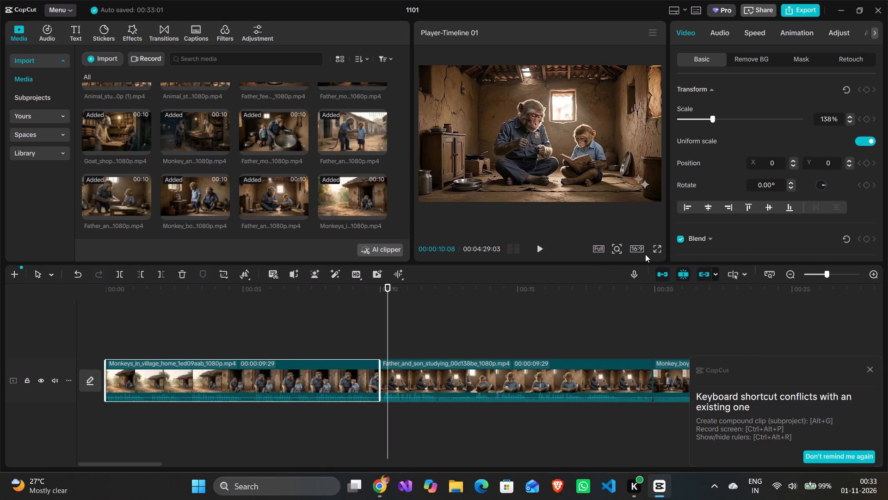
Scale the Father_and_son_studying clip to 146%, play it back, and dismiss the shortcut-conflict notice.
click(527, 362)
click(715, 117)
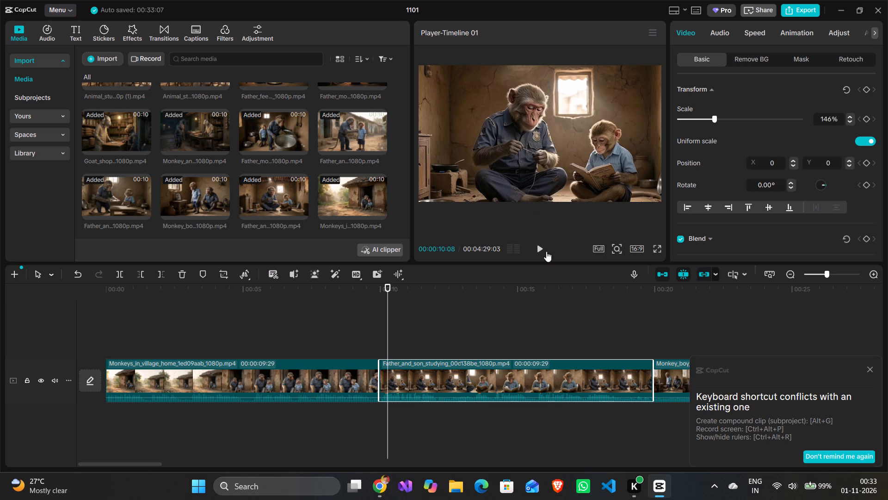
click(545, 250)
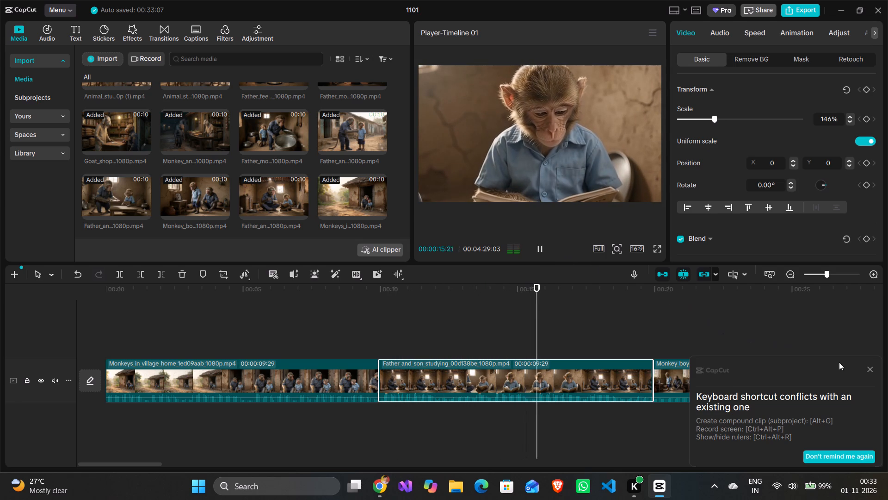
click(869, 367)
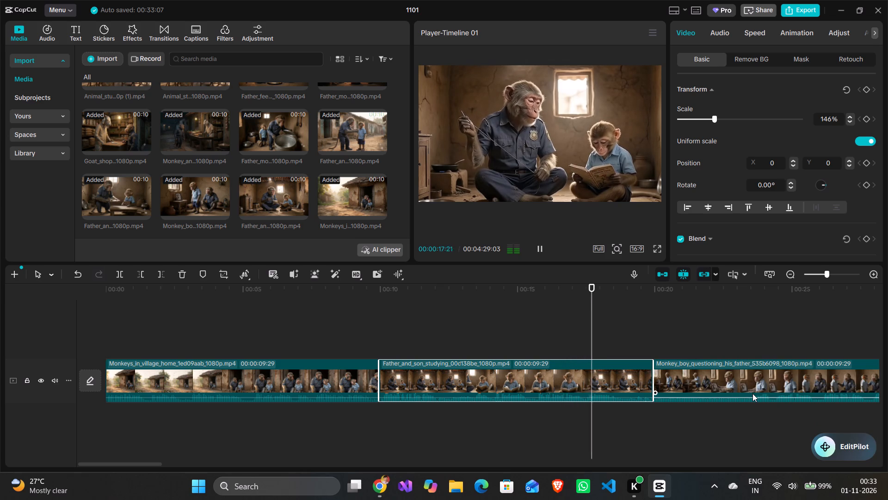
Scale the Monkey_boy_questioning_his_father clip to 135% and play it back from near its start.
click(752, 394)
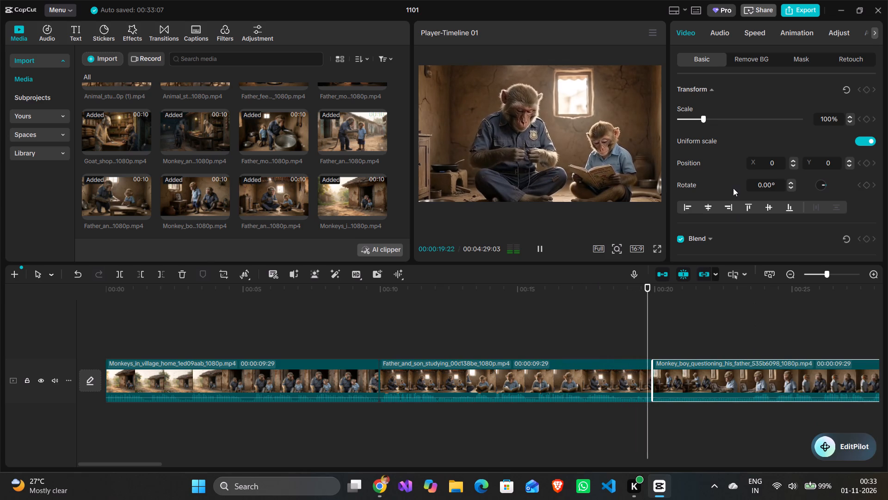
click(712, 116)
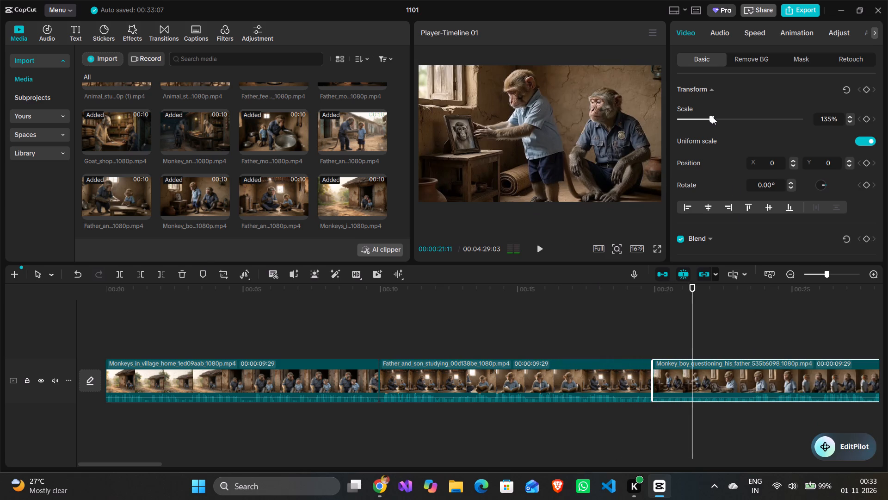
click(651, 335)
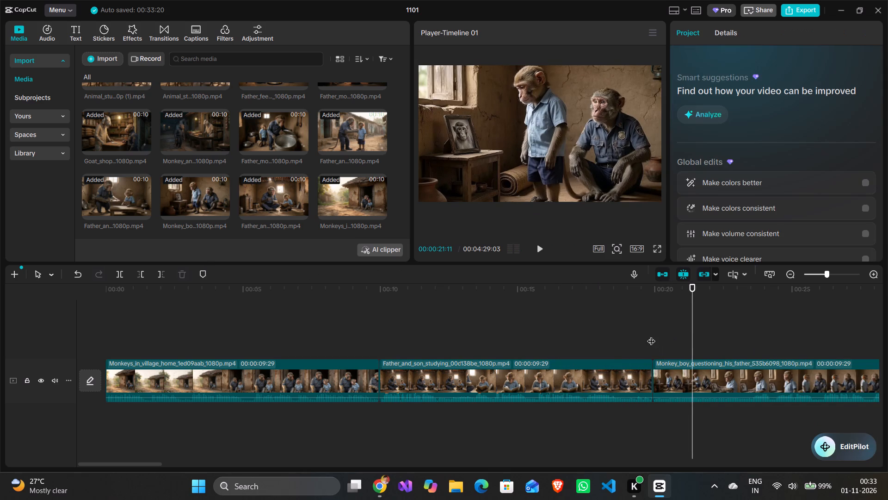
click(538, 251)
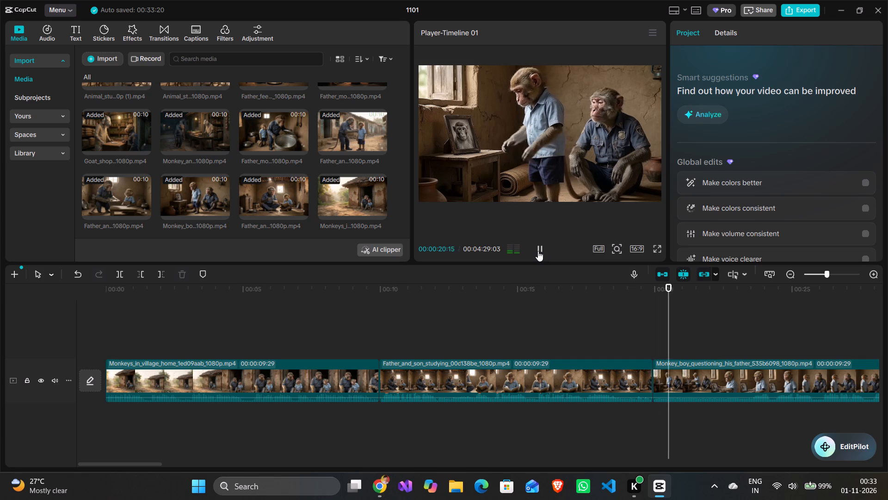
Scale the Father_and_son_sharing_food clip to 136% and play it back from just before its start.
scroll(691, 356, left, 1)
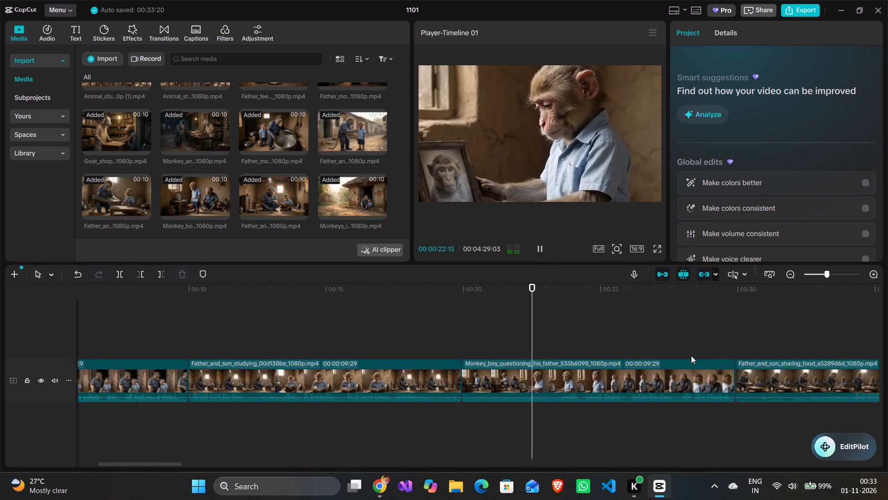
scroll(691, 356, left, 1)
scroll(629, 353, left, 1)
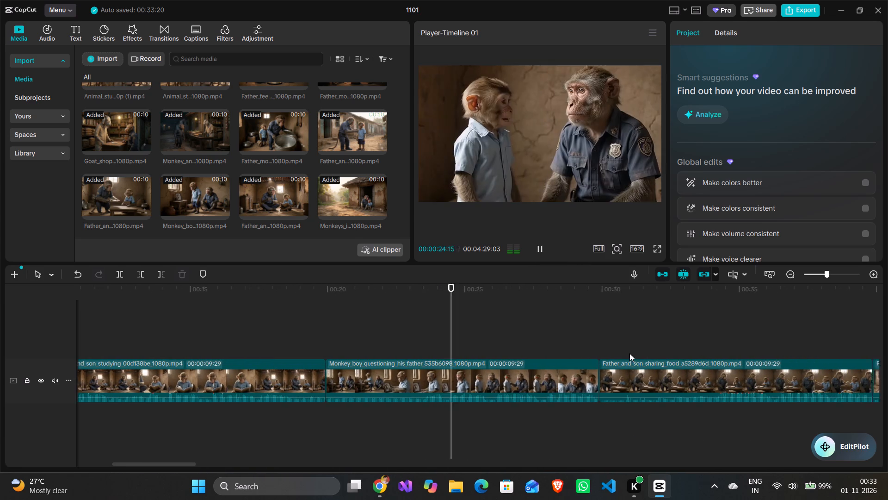
scroll(629, 353, left, 2)
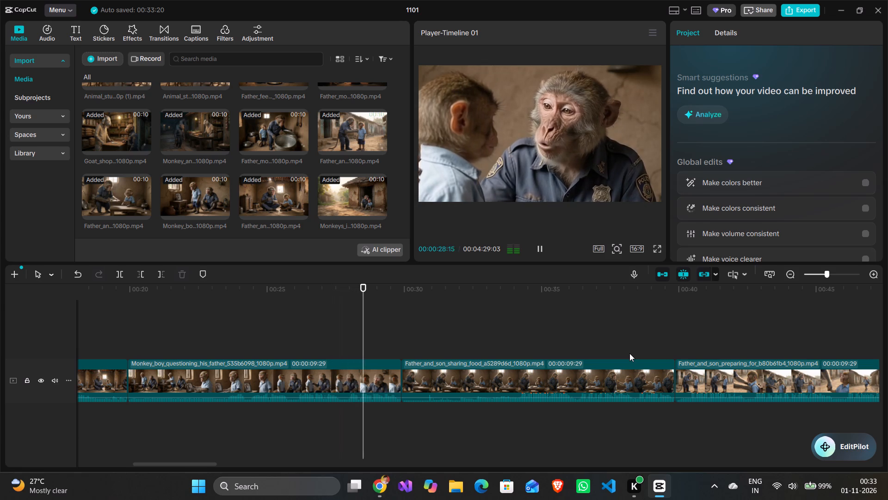
click(580, 381)
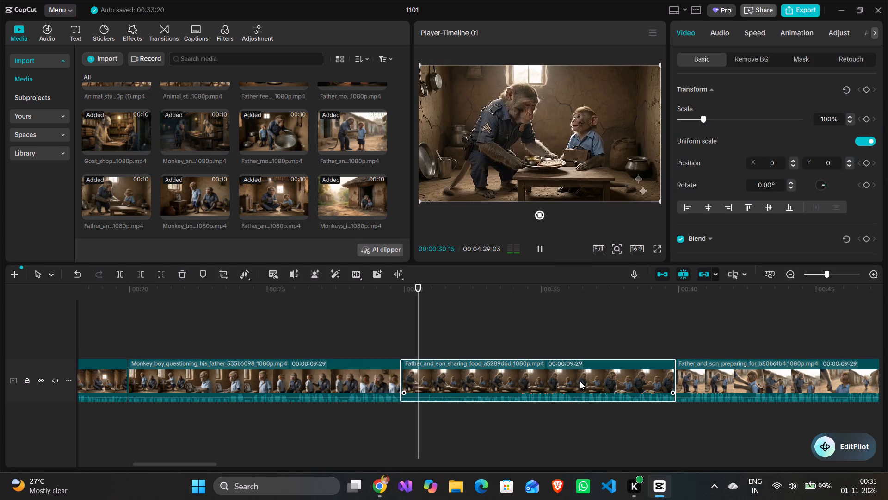
click(712, 117)
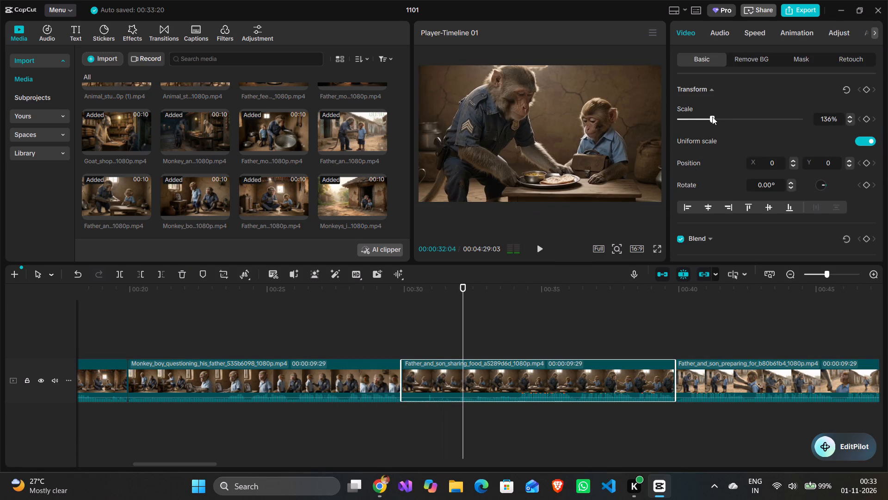
click(403, 328)
drag(403, 328, 394, 327)
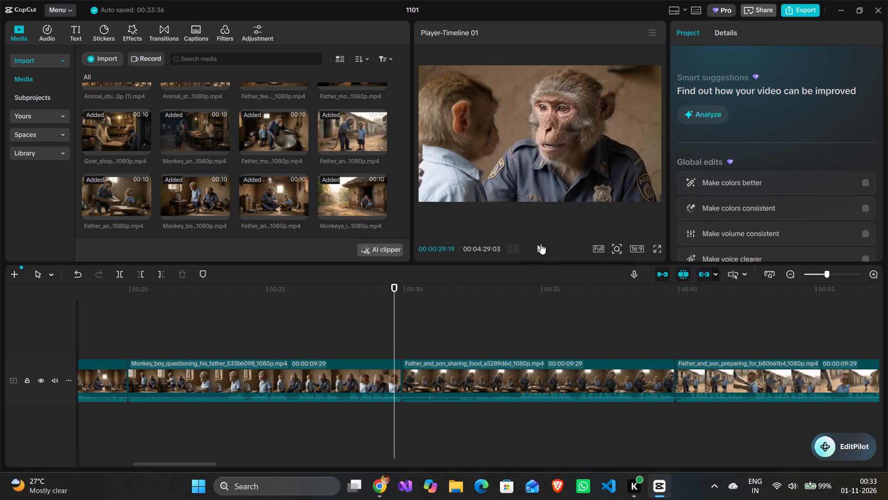
click(540, 249)
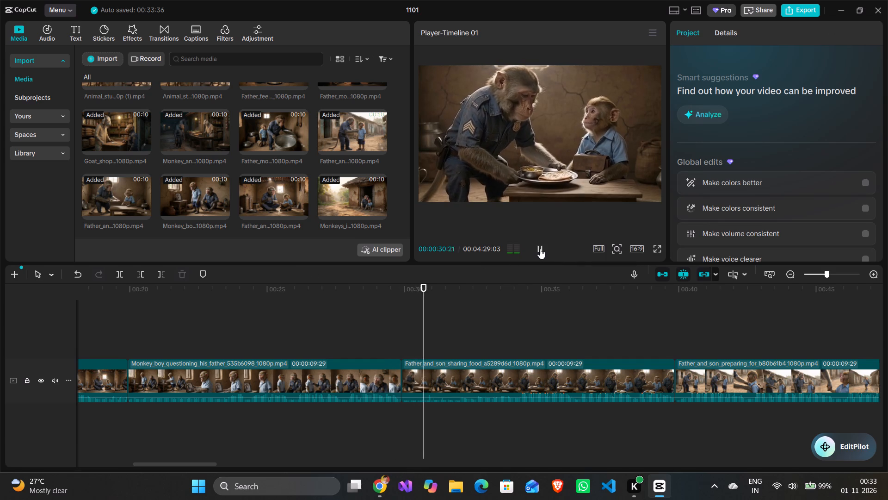
Scale the Father_and_son_preparing clip to 133%.
click(687, 362)
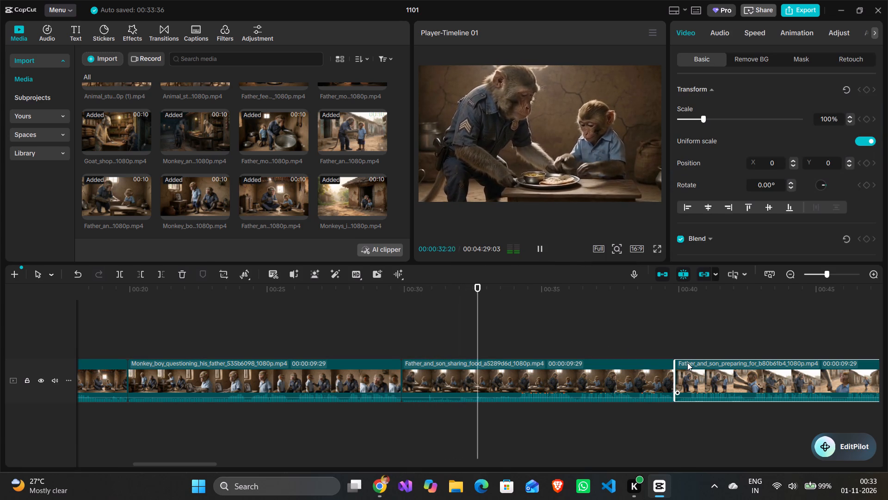
click(715, 117)
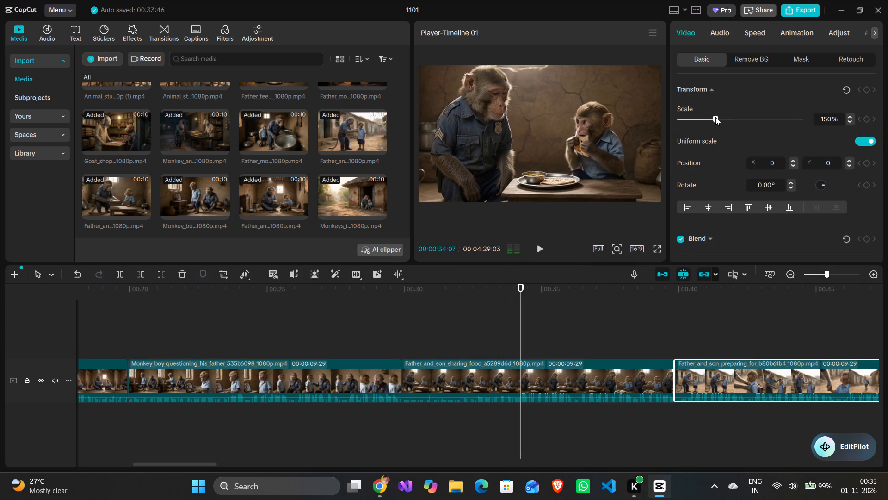
click(711, 118)
Play on through the Father_and_son_preparing clip and scale the Father_monkey_checking_rice clip to 127%.
click(539, 245)
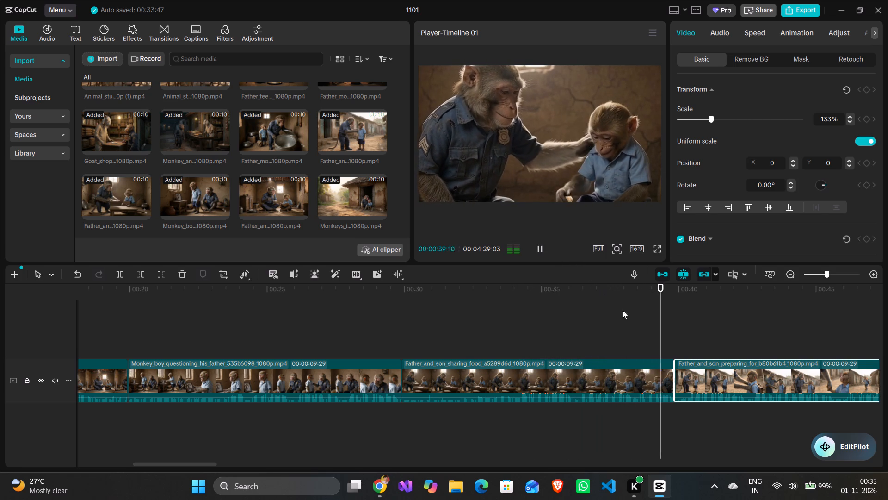
scroll(628, 322, left, 3)
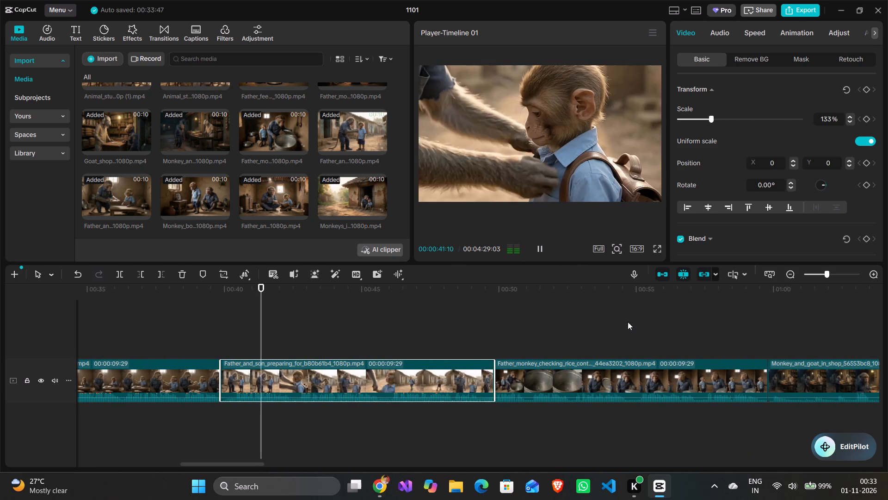
scroll(628, 322, left, 1)
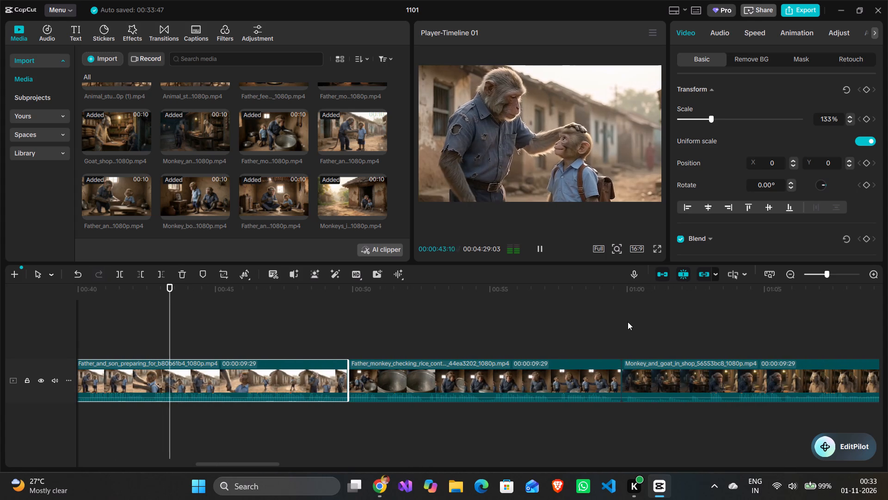
click(559, 373)
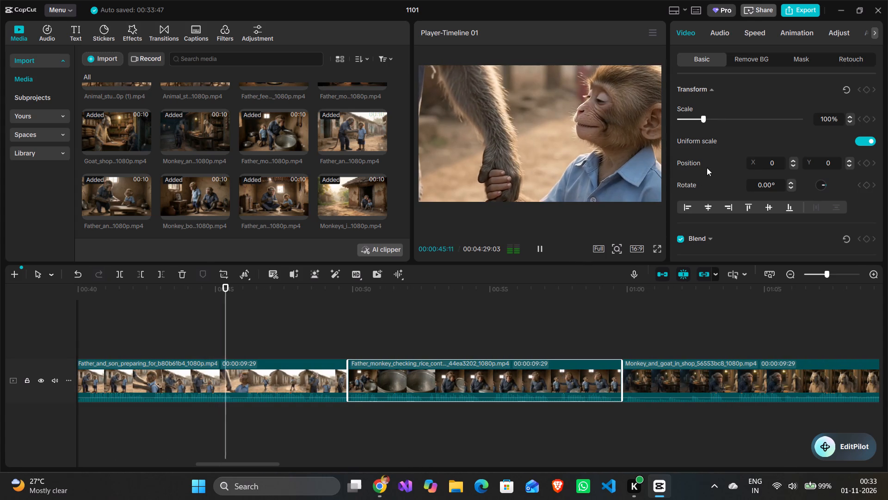
click(715, 117)
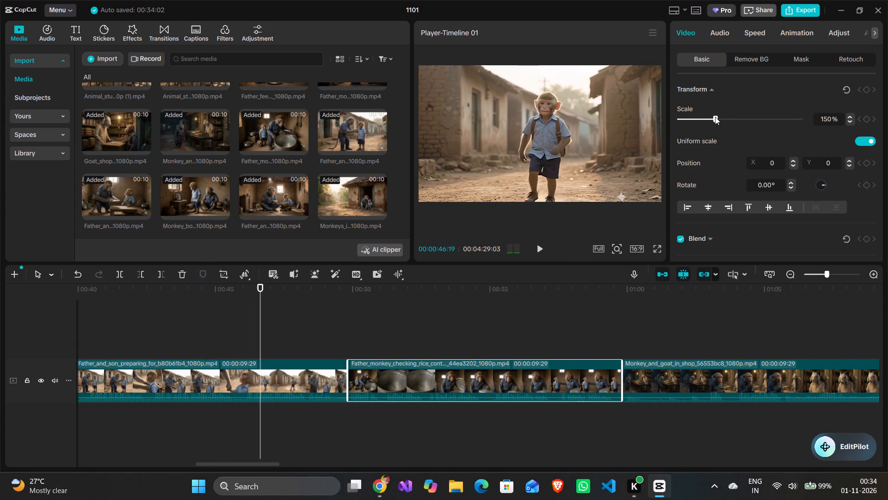
click(710, 118)
Scale the Father_and_son_preparing clip to 161% and play it back from near its start.
click(327, 362)
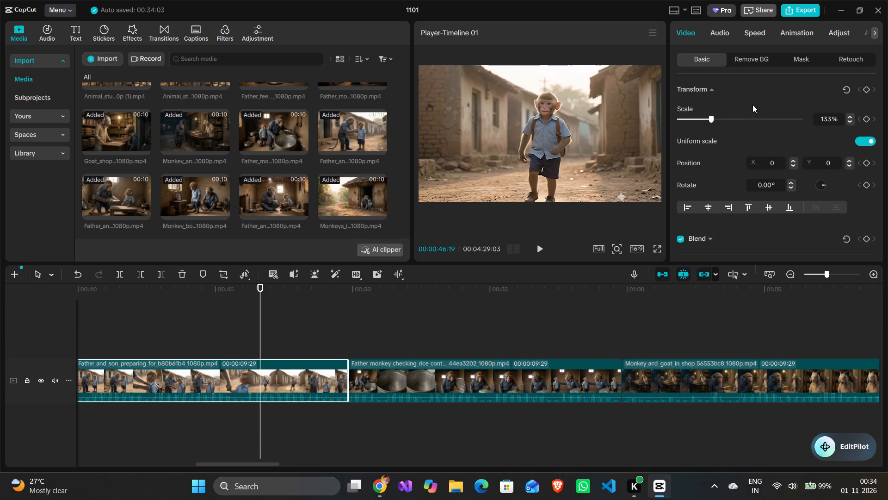
click(715, 117)
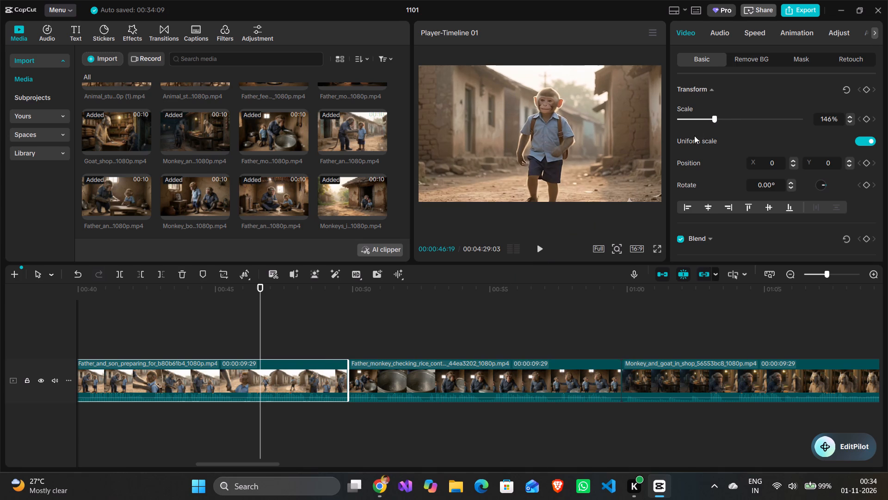
click(718, 119)
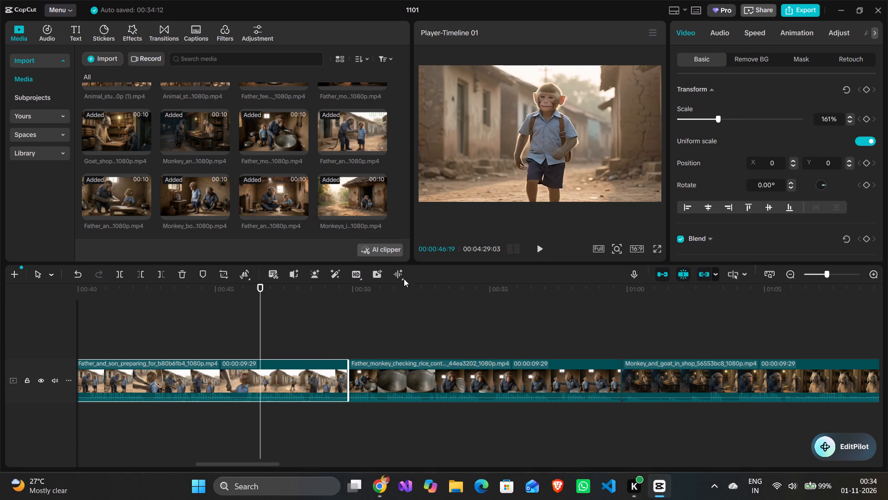
click(102, 334)
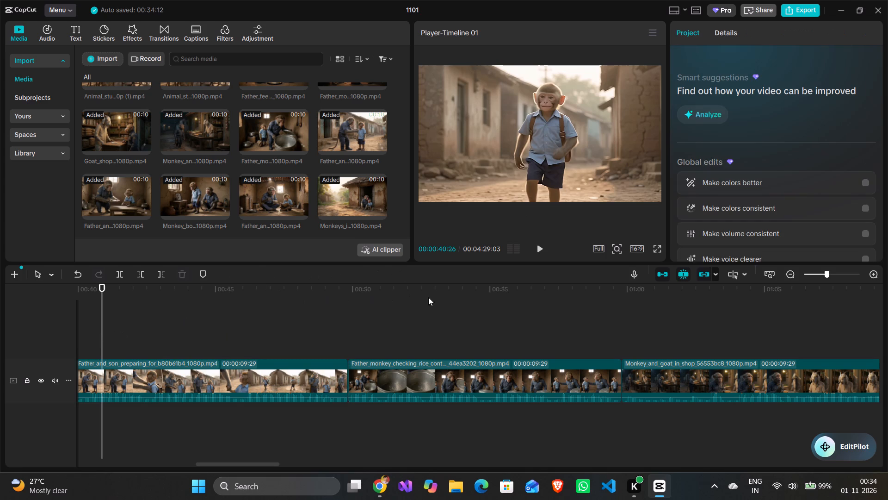
click(535, 247)
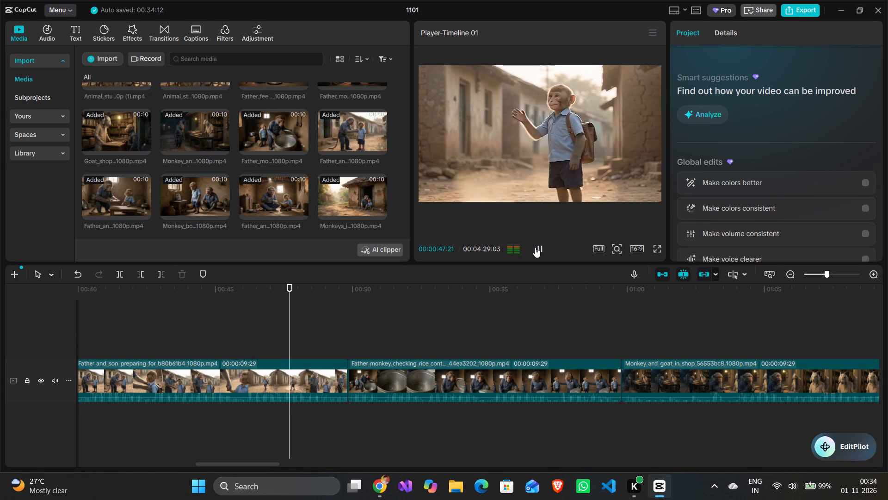
Scale the Monkey_and_goat_in_shop clip to 127% and play it back.
click(518, 377)
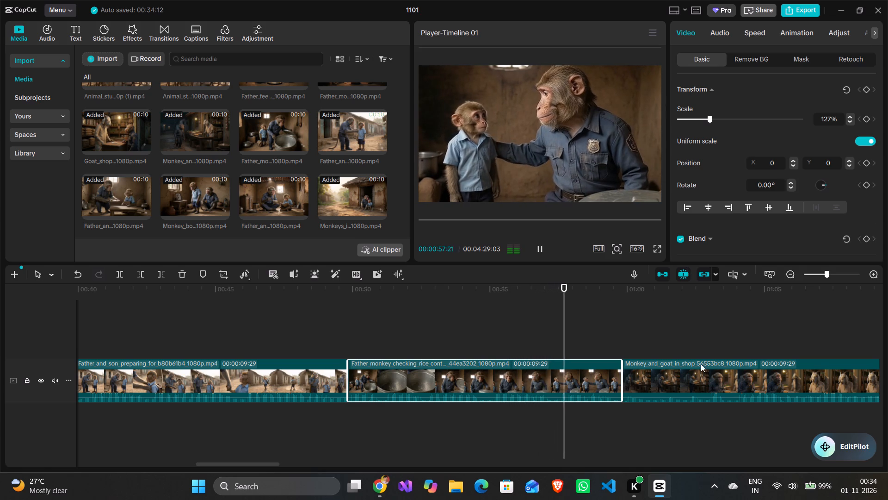
click(700, 391)
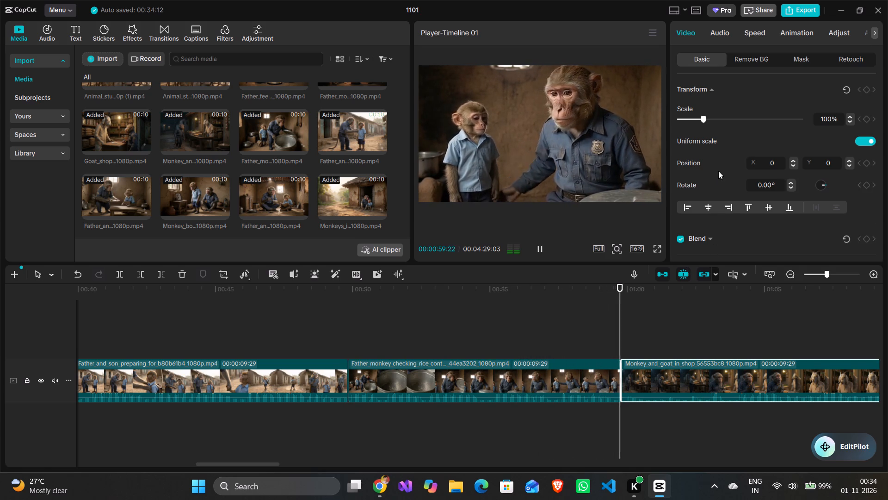
click(710, 116)
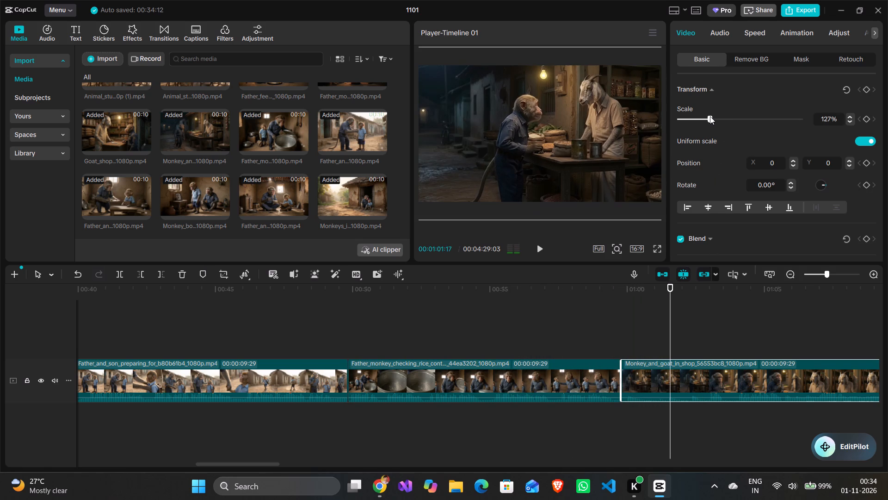
click(541, 249)
Scale the Goat_shopkeeper_gives_money clip to 140%, check it in playback, refine the scale to 128%, and resume playback.
scroll(578, 316, left, 1)
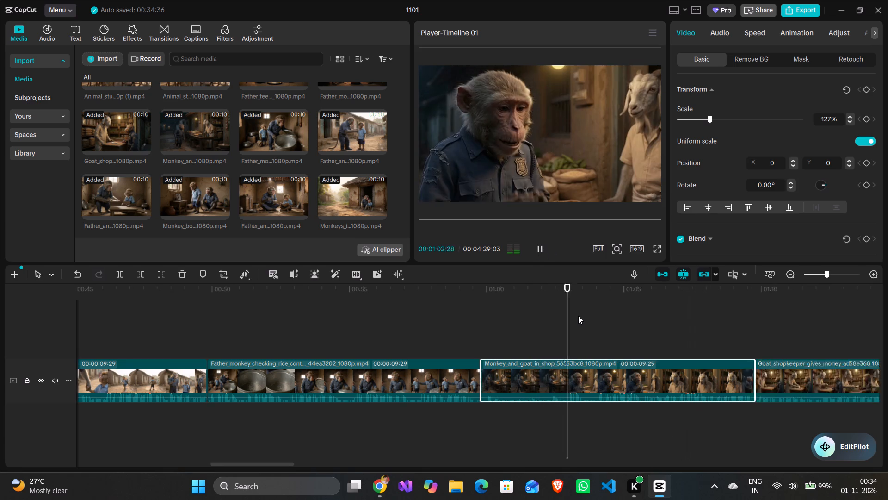
scroll(578, 316, left, 2)
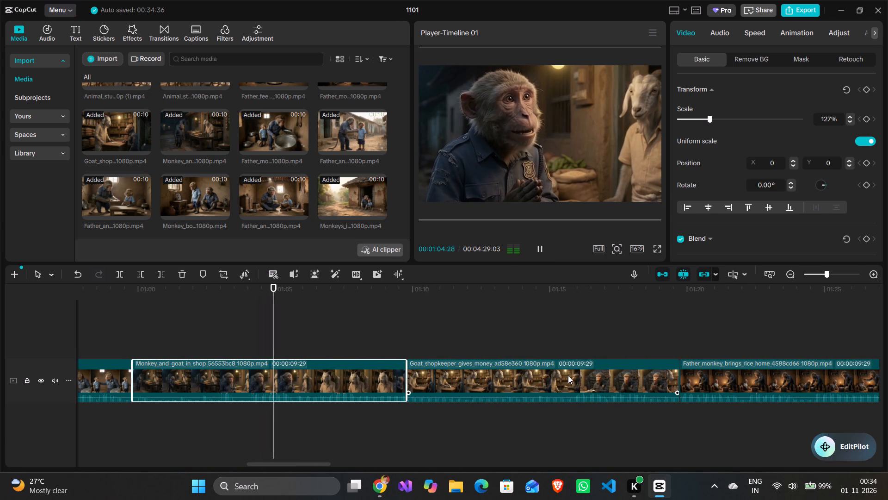
click(568, 375)
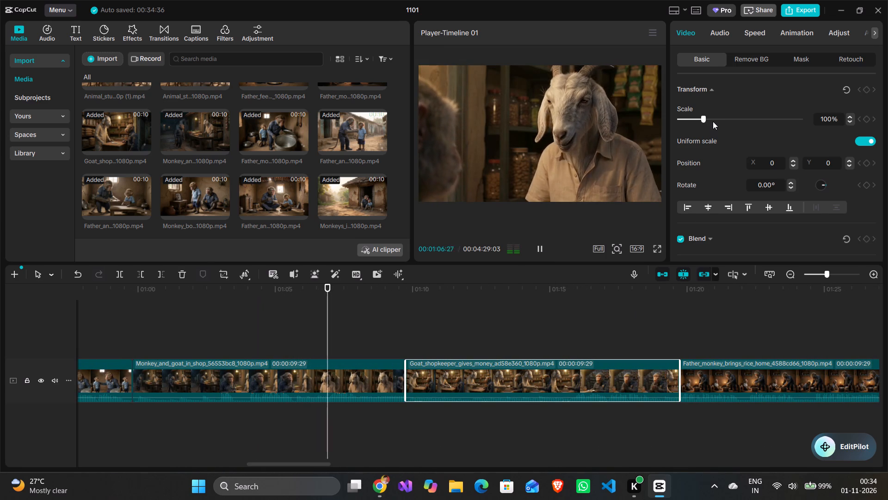
click(713, 121)
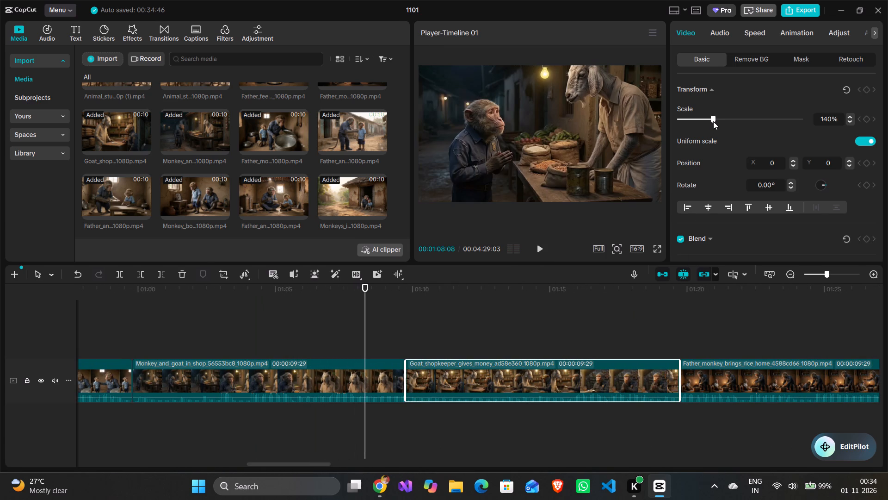
click(542, 250)
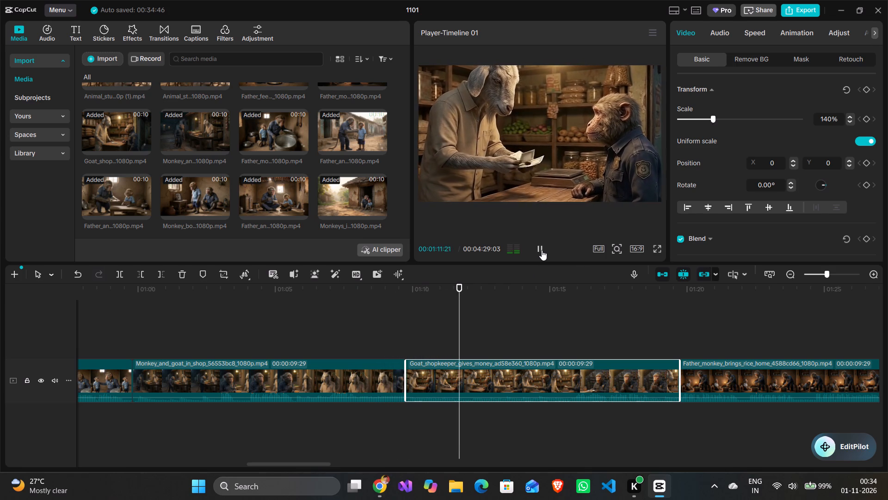
click(542, 250)
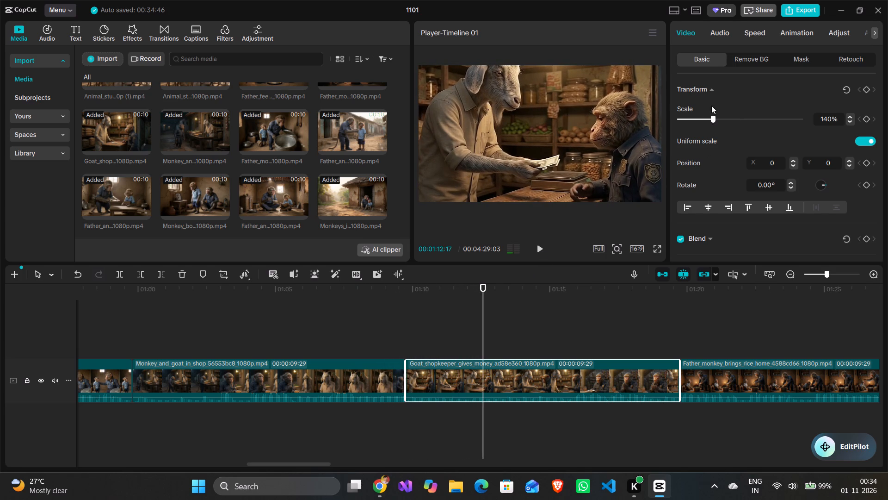
click(709, 118)
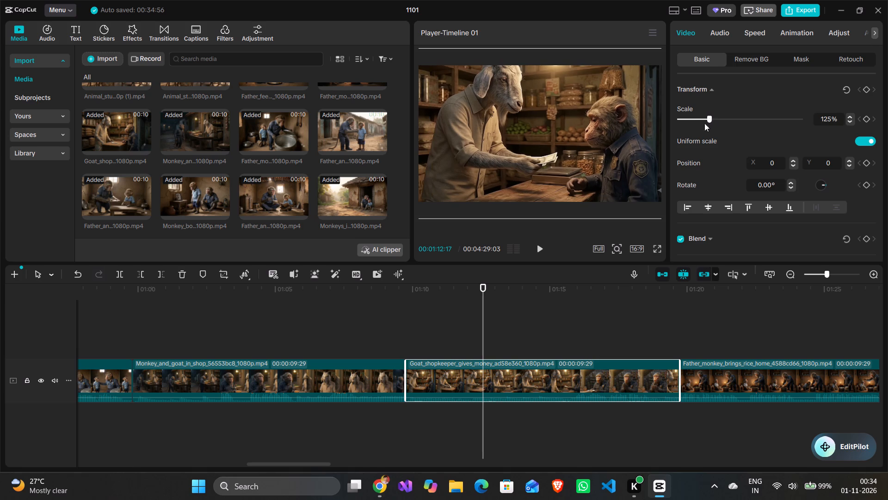
click(850, 116)
double_click(850, 116)
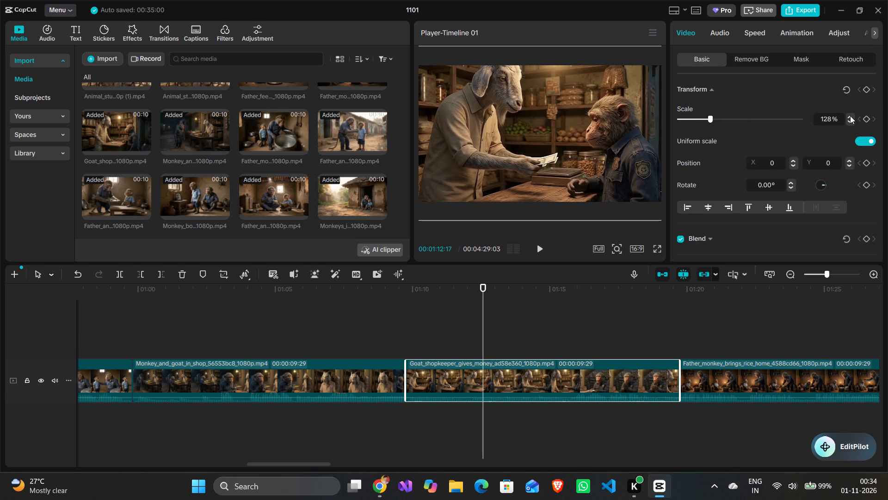
click(545, 243)
Scale the Father_monkey_brings_rice_home clip to 130% and play on from just before its start.
scroll(581, 320, left, 1)
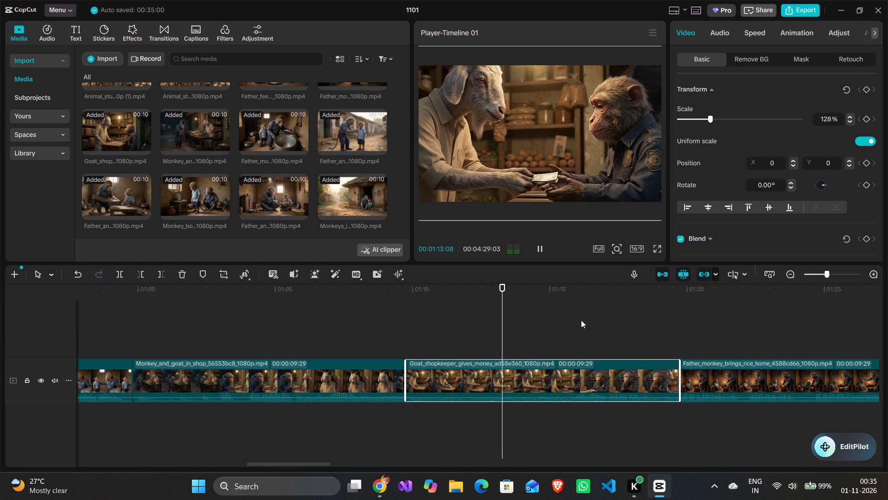
scroll(581, 320, left, 1)
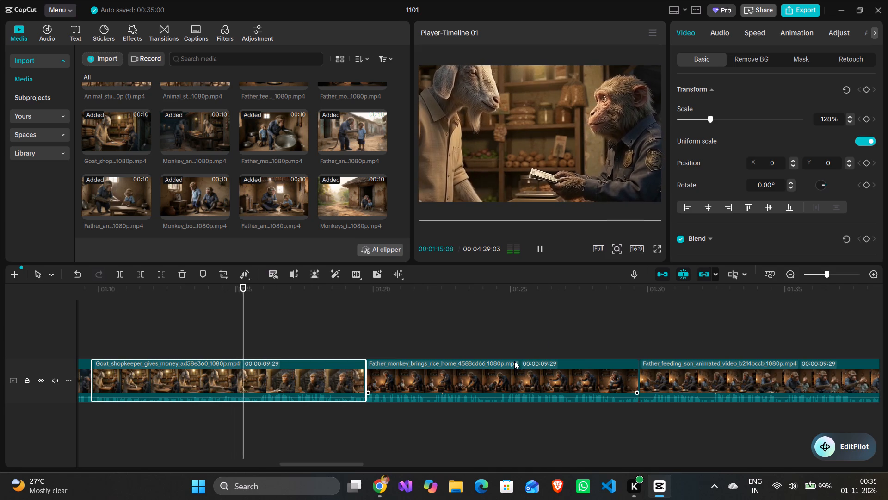
click(514, 361)
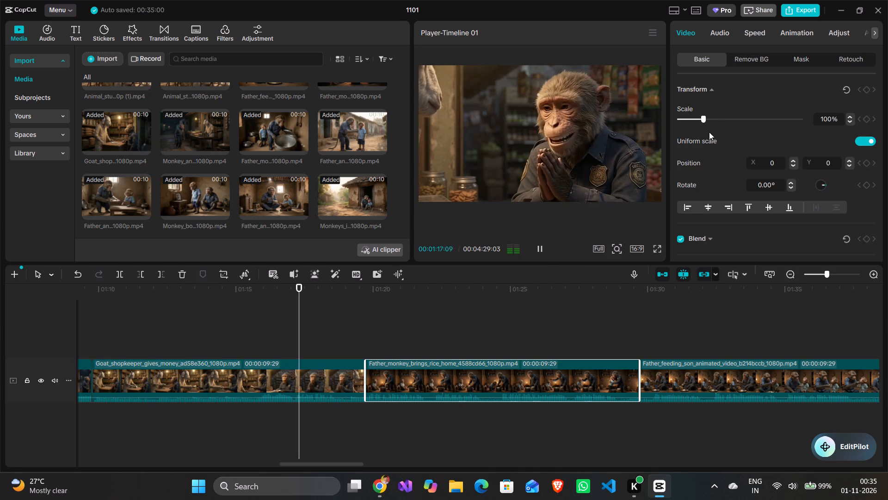
click(713, 117)
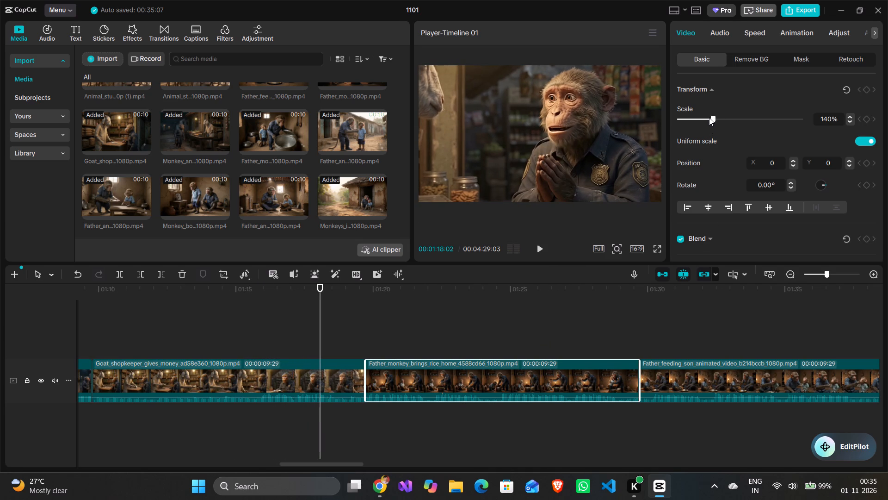
click(709, 118)
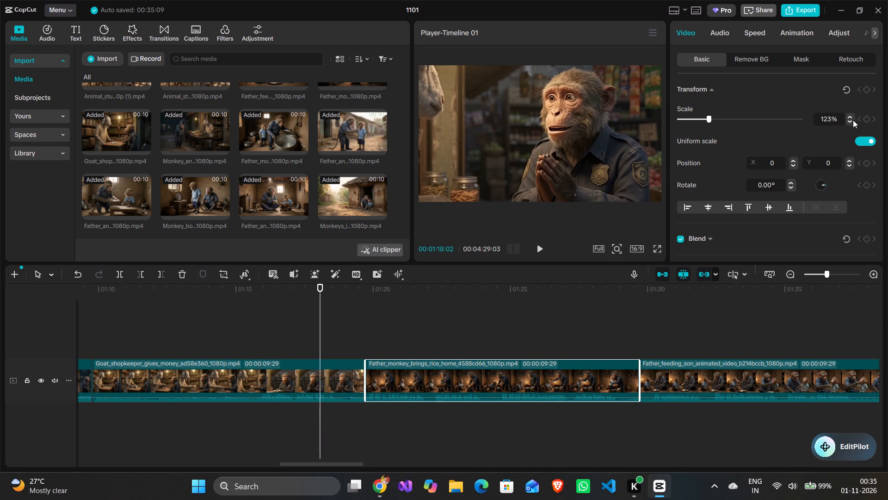
click(849, 118)
double_click(849, 118)
click(849, 118)
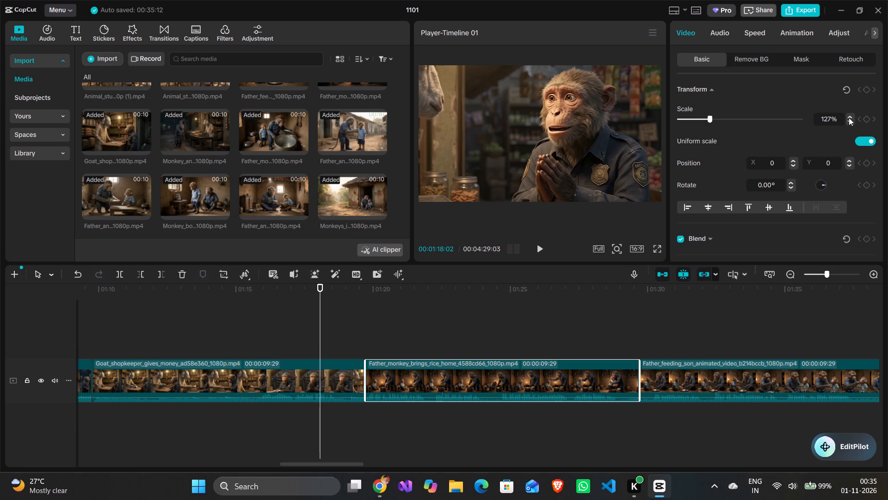
double_click(849, 118)
click(849, 118)
click(535, 246)
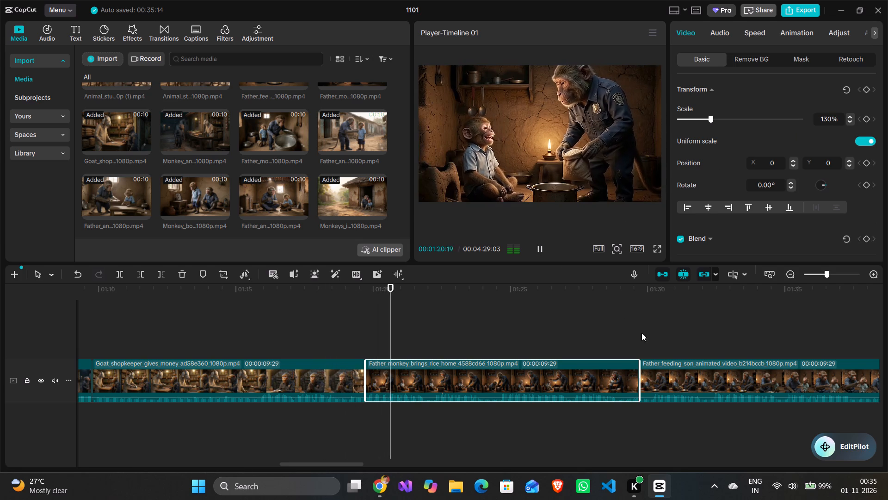
Scale the Father_feeding_son clip to 127%, play it back, and refine its scale to 129%.
click(668, 372)
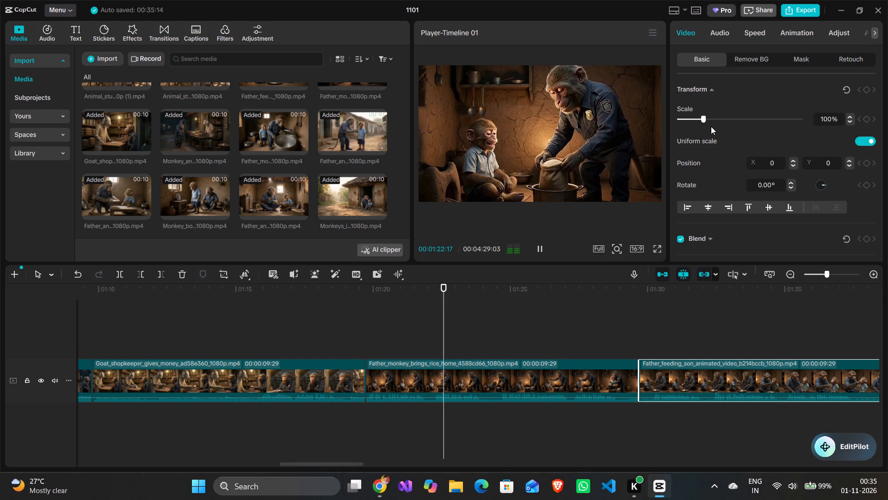
click(713, 117)
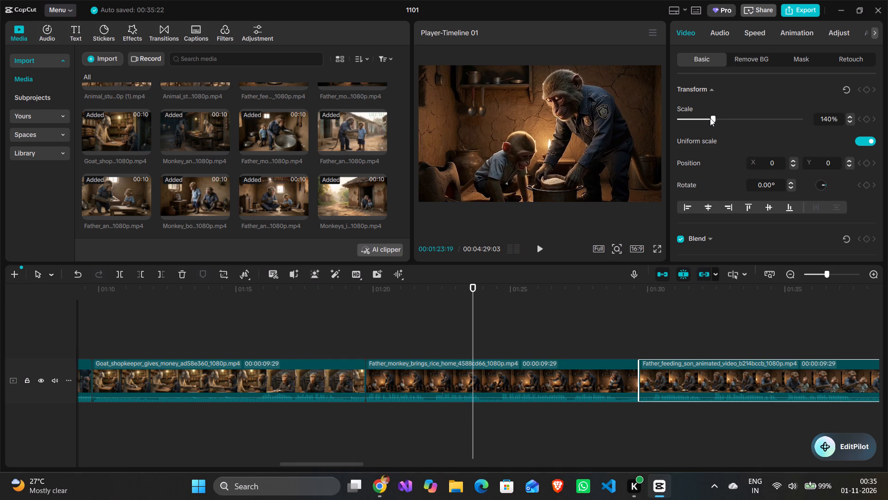
click(710, 118)
click(543, 242)
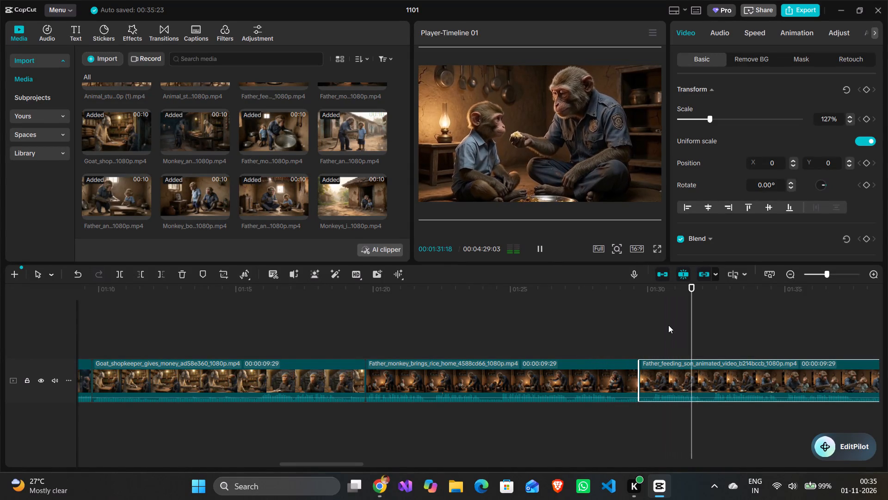
scroll(786, 353, left, 2)
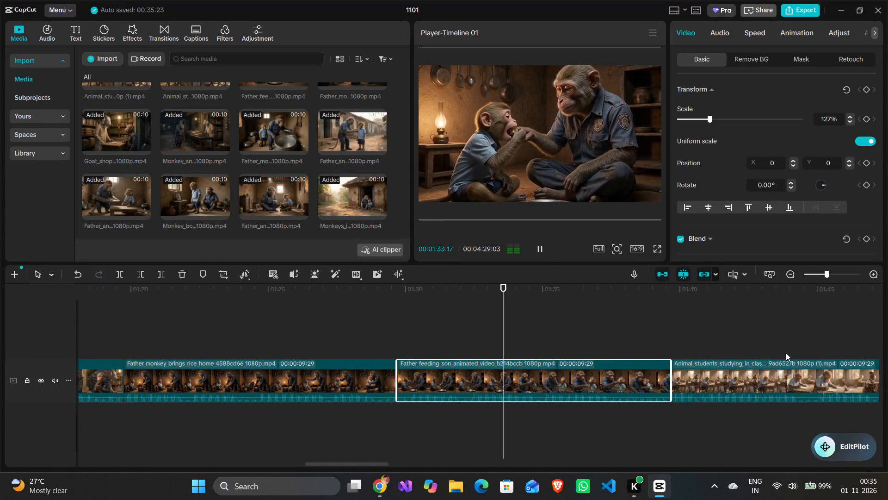
click(850, 117)
click(850, 117)
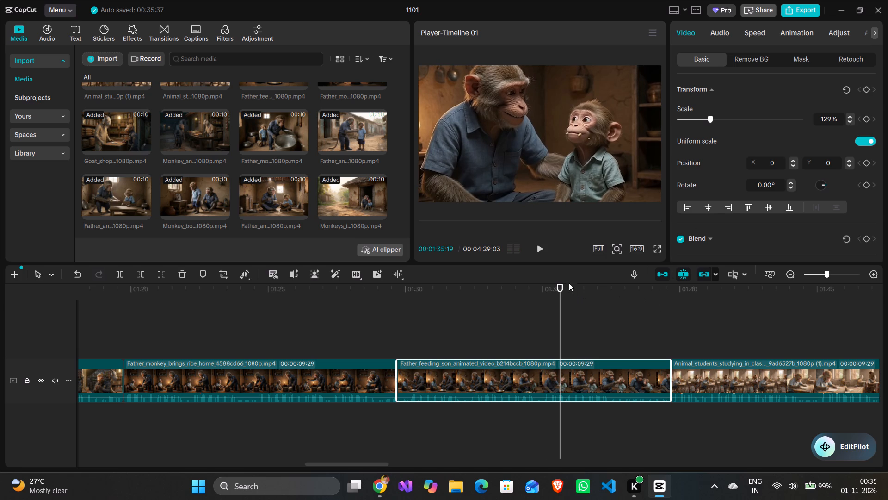
Scale the Animal_students_studying clip to 123% and resume playback.
click(538, 250)
click(696, 373)
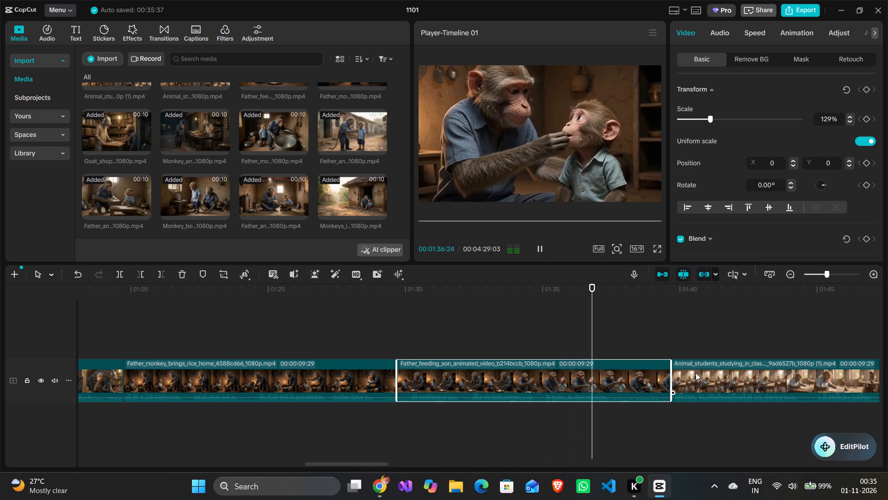
click(713, 118)
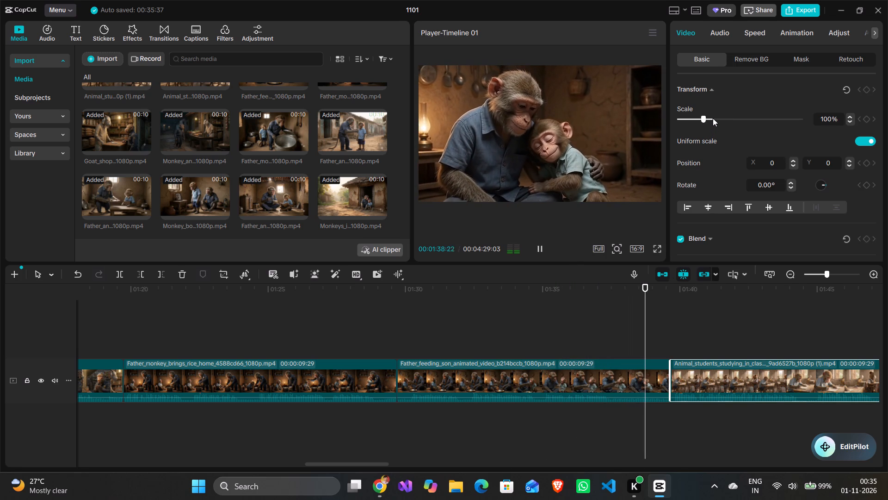
click(709, 118)
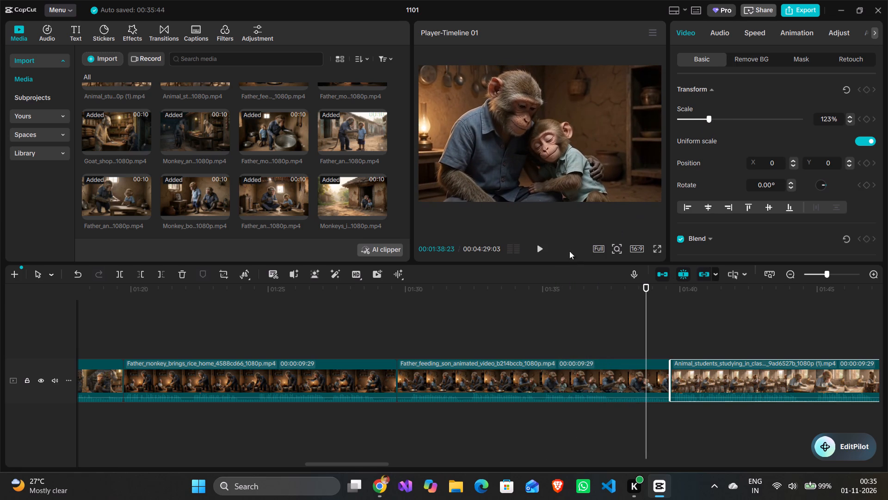
click(536, 251)
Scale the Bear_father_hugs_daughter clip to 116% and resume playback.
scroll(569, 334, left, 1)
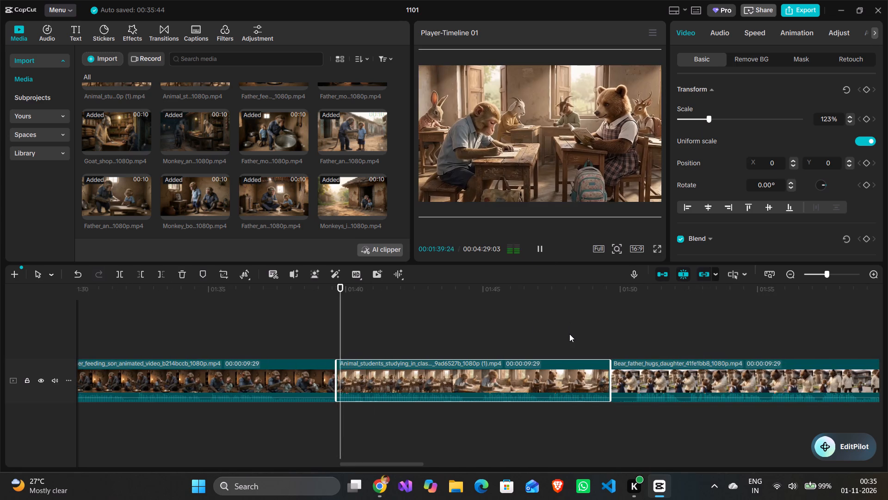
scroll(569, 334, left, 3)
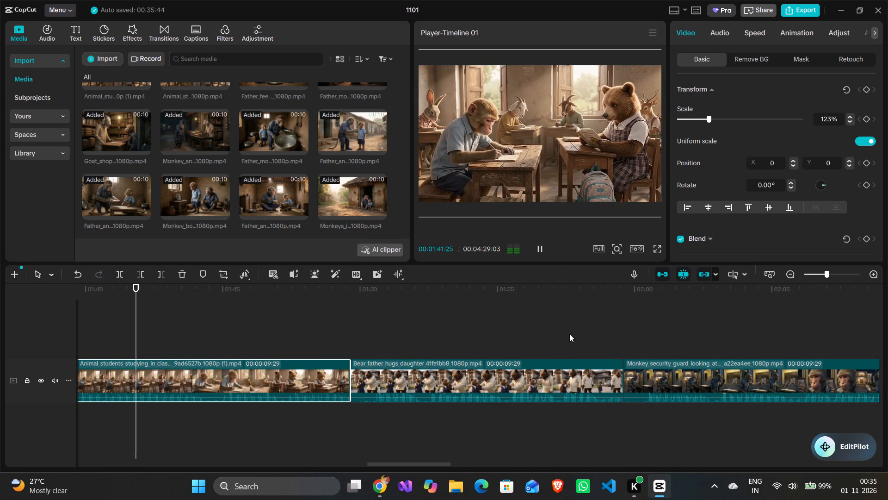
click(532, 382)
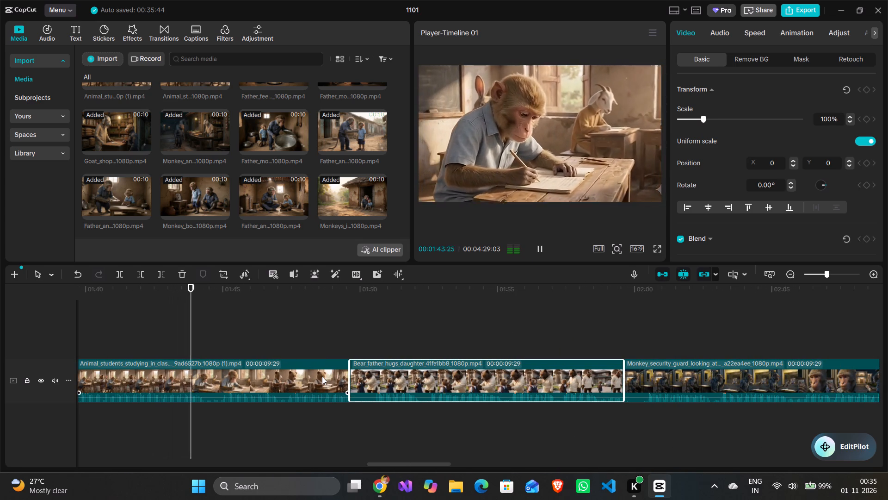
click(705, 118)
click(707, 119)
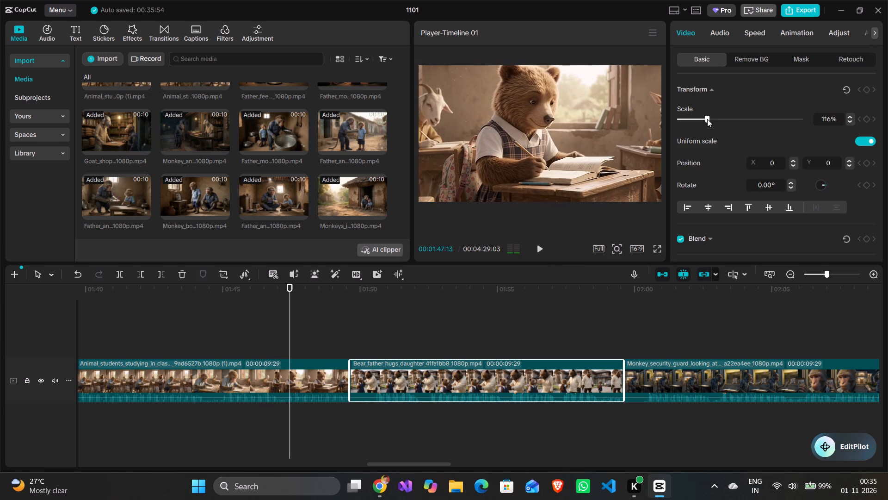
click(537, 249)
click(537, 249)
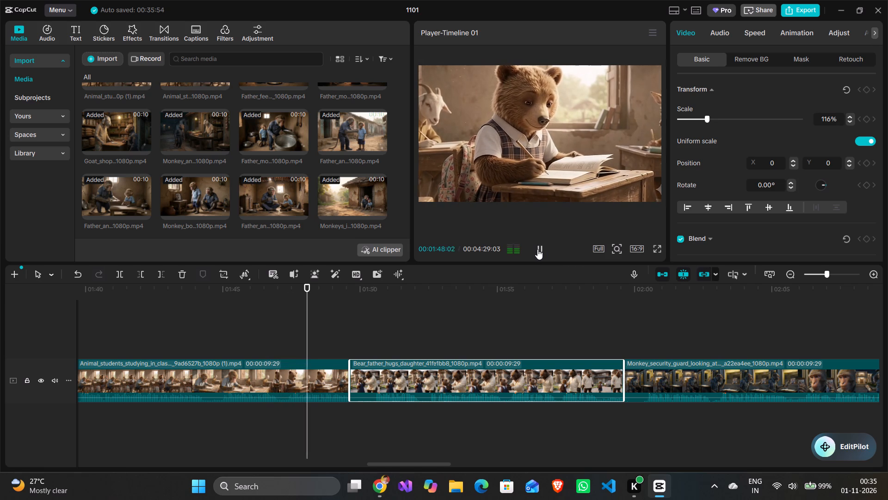
Refine the scale of the Animal_students_studying clip to 130% and play on into the bear clip.
click(320, 369)
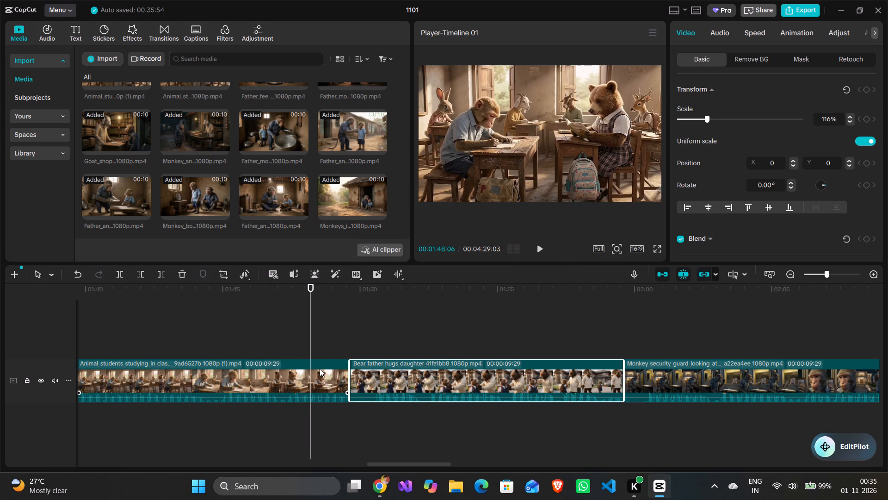
triple_click(850, 117)
triple_click(850, 117)
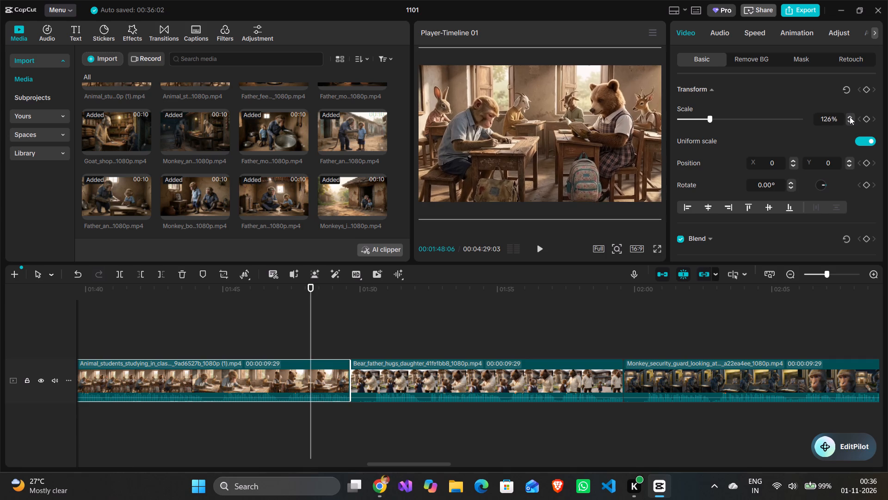
click(850, 117)
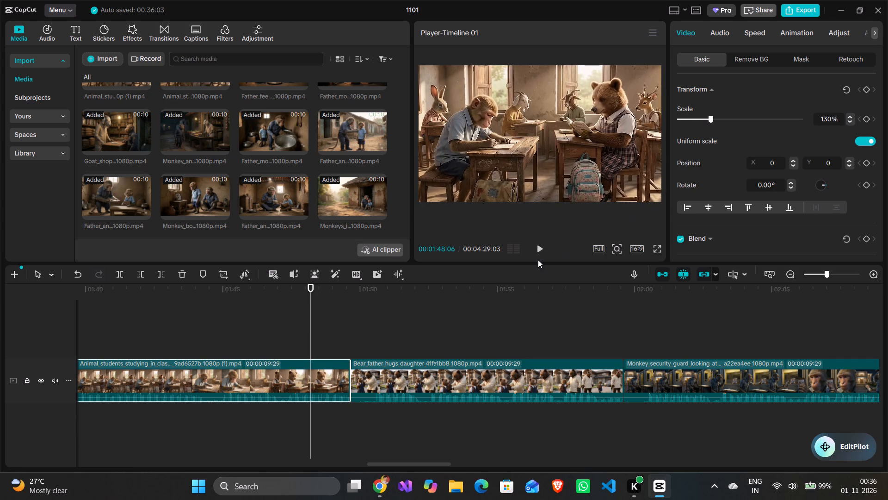
click(538, 254)
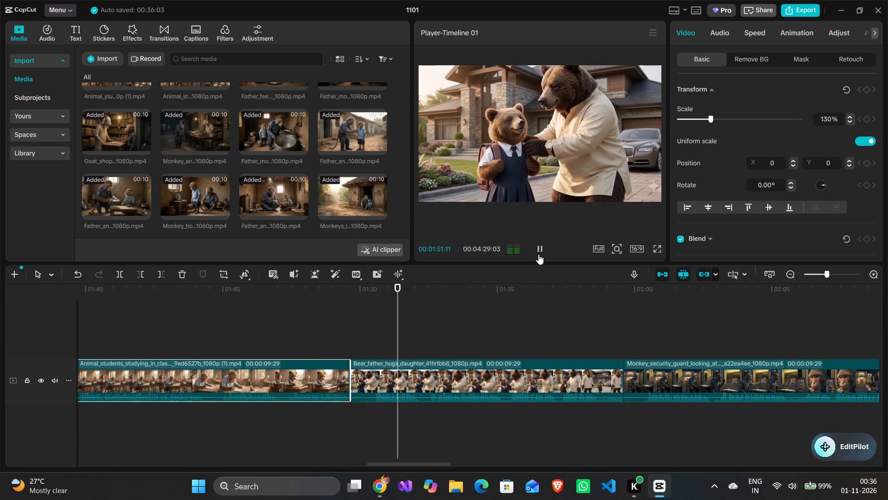
Pause on the Bear_father_hugs_daughter clip, scale it to 138%, and resume playback.
click(538, 254)
click(554, 375)
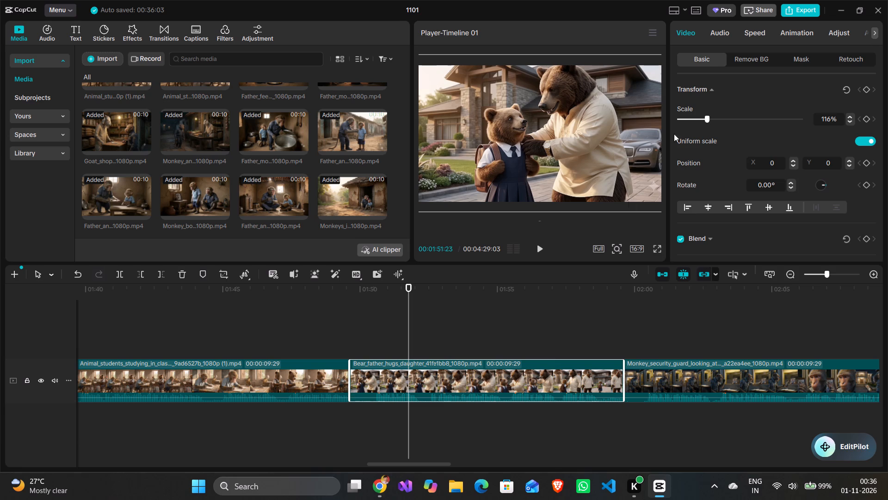
click(713, 118)
click(537, 246)
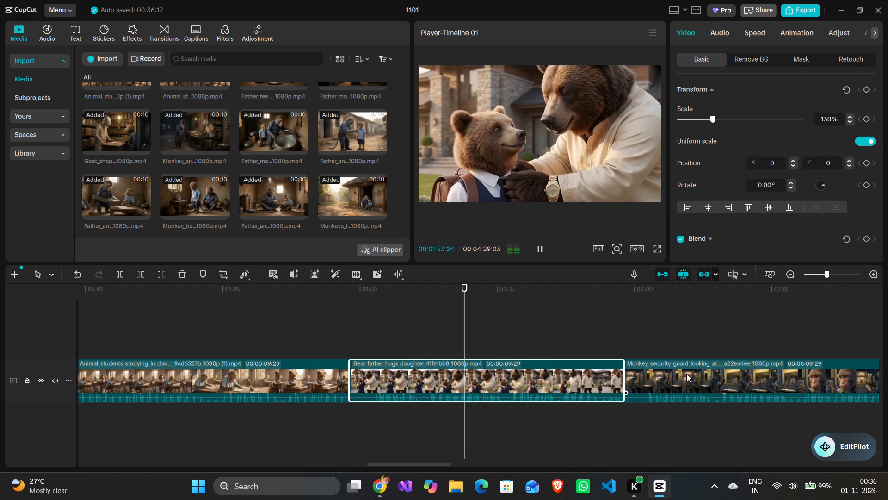
Scale the Monkey_security_guard_looking clip to 135% and play on into it.
click(688, 386)
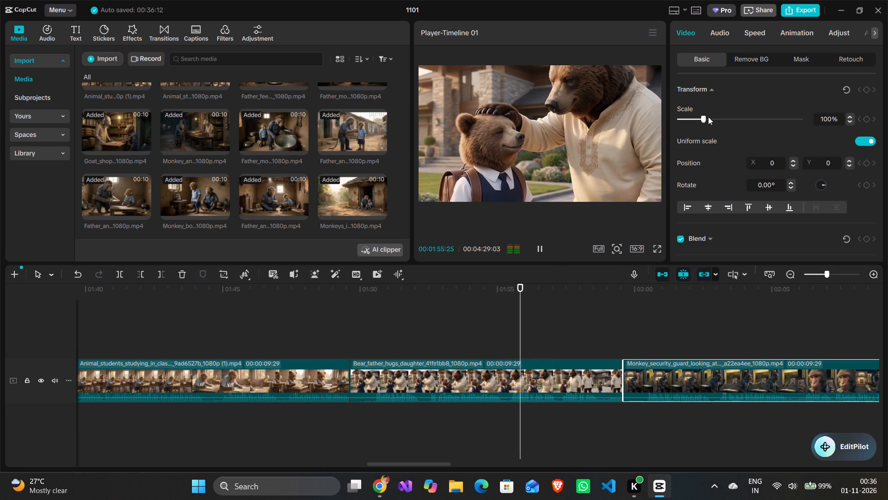
click(708, 117)
click(712, 118)
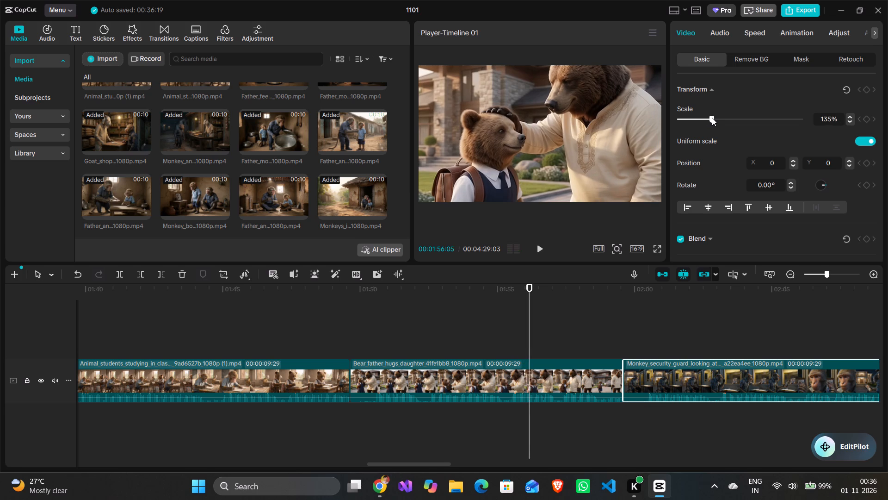
click(539, 248)
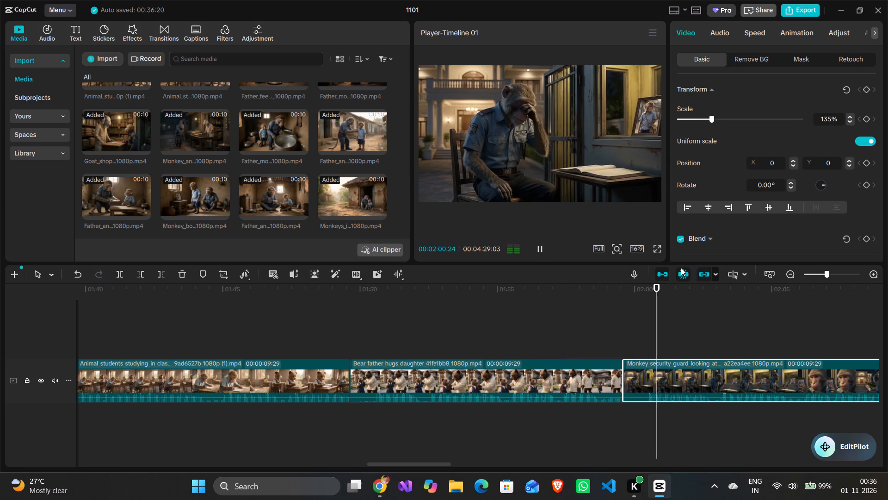
Scale the Monkey_boy_studying_with_father clip to 144%, play up to it, refine the scale to 128%, and resume playback.
scroll(737, 374, left, 3)
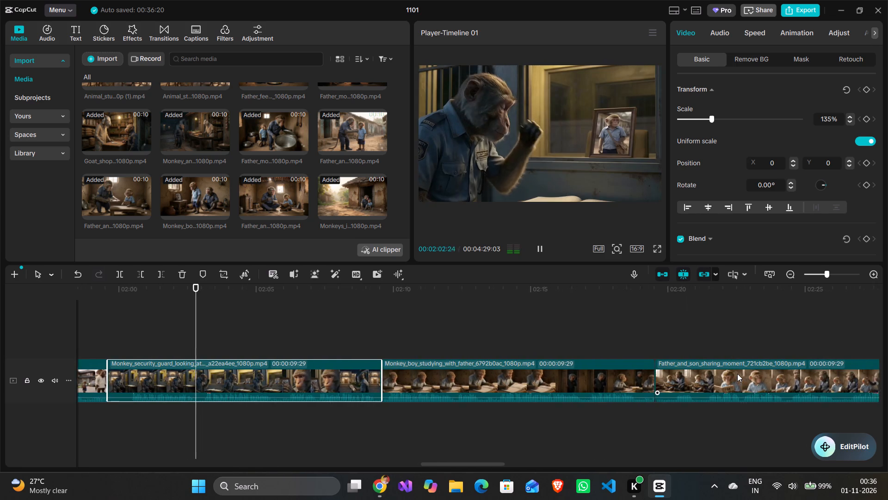
scroll(737, 374, left, 1)
click(567, 368)
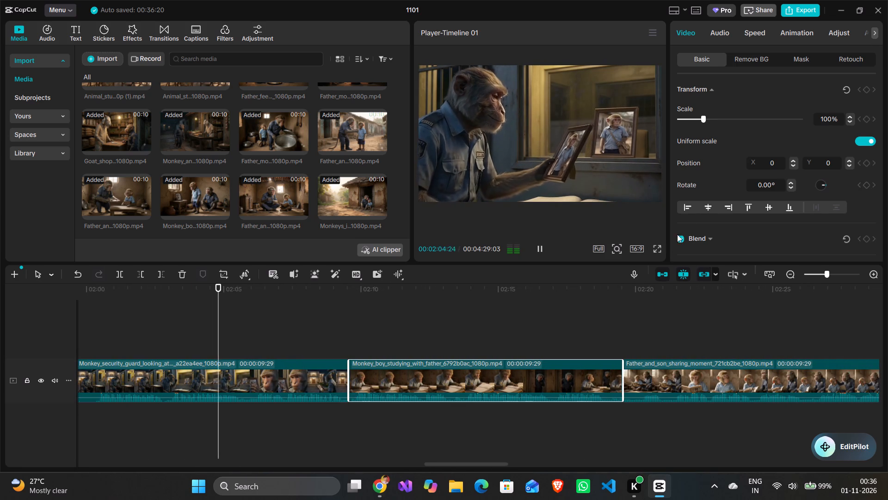
click(709, 119)
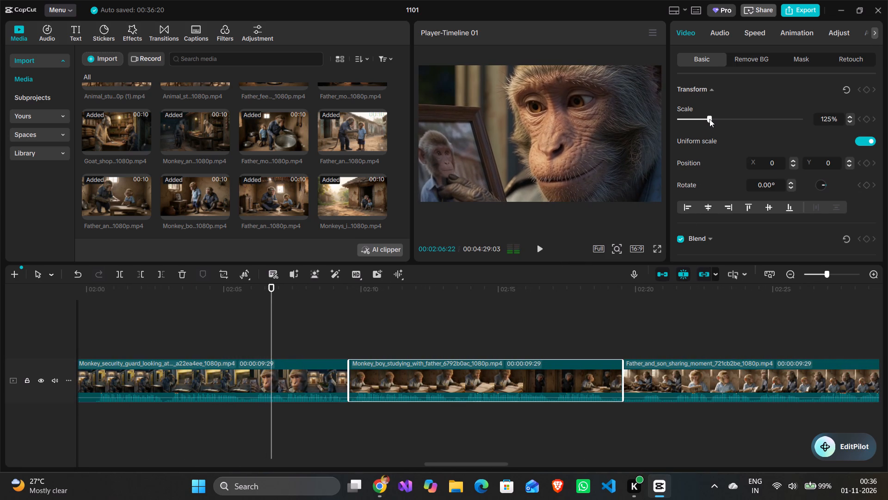
click(711, 119)
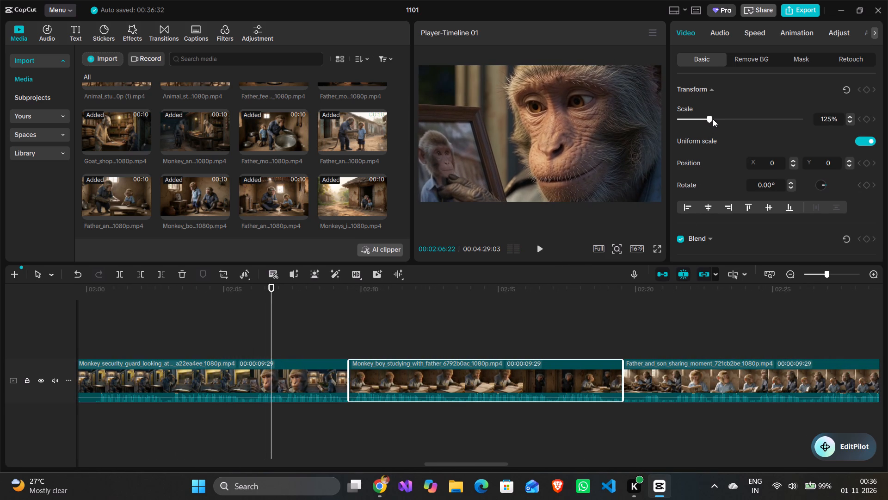
click(714, 119)
click(541, 255)
double_click(851, 120)
triple_click(851, 120)
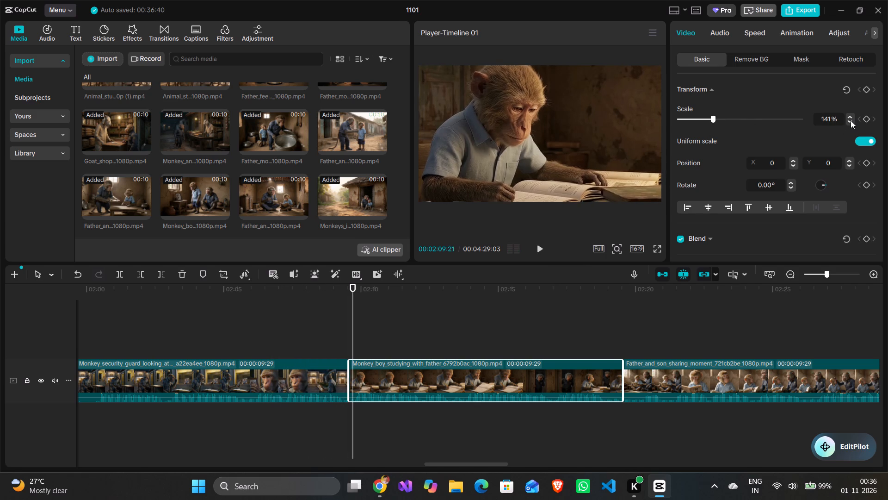
triple_click(851, 120)
triple_click(851, 120)
triple_click(851, 120)
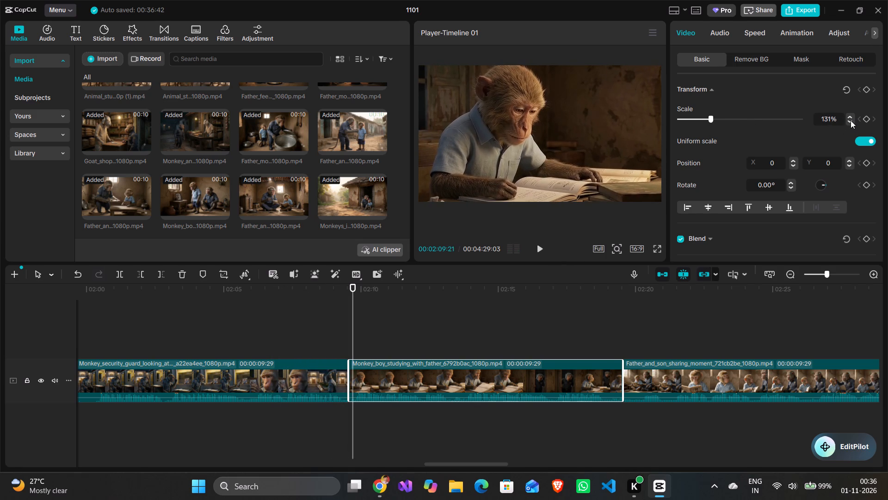
triple_click(851, 120)
click(851, 120)
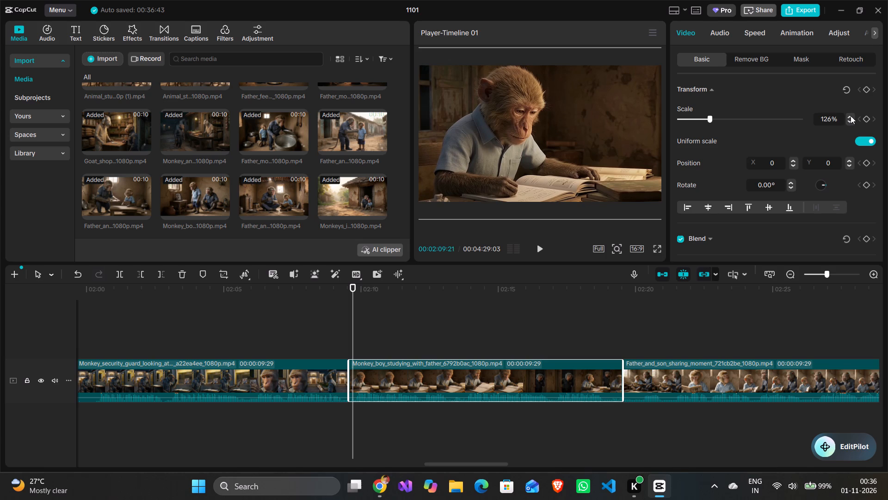
double_click(851, 116)
click(538, 249)
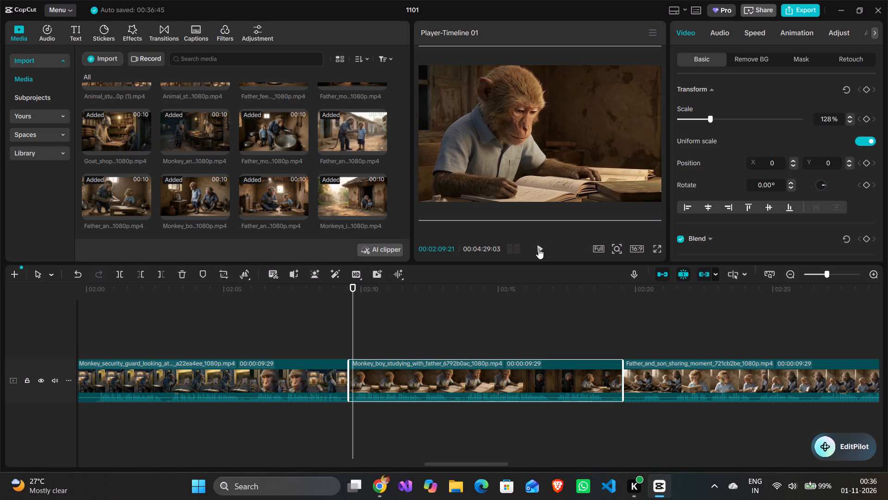
Scale the Father_and_son_sharing_moment clip to 136%, refine the scale to 131%, and resume playback.
click(660, 383)
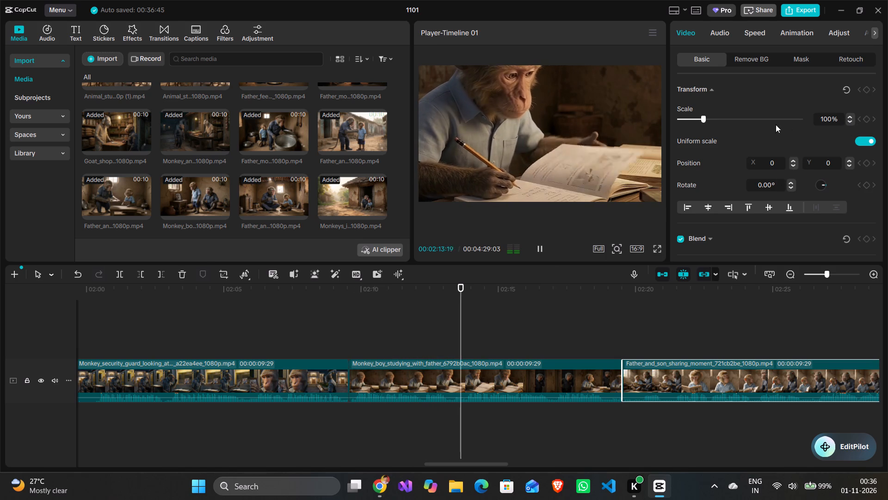
click(708, 118)
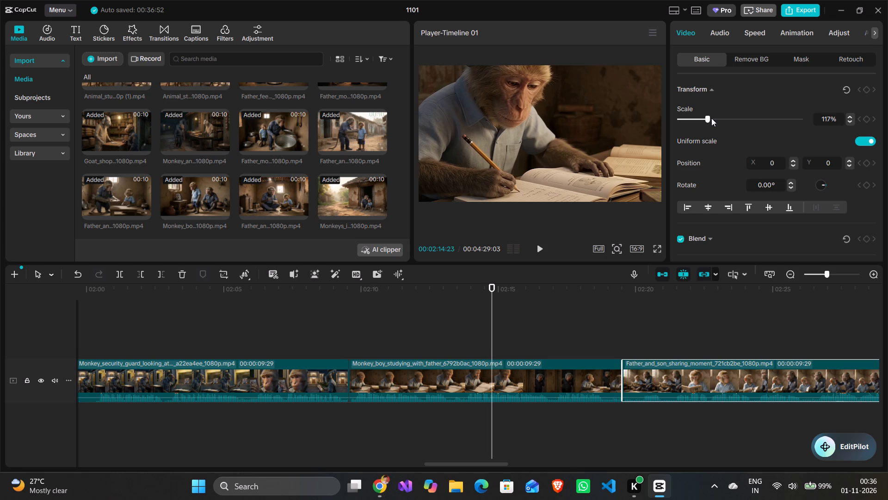
click(712, 119)
click(545, 251)
double_click(848, 120)
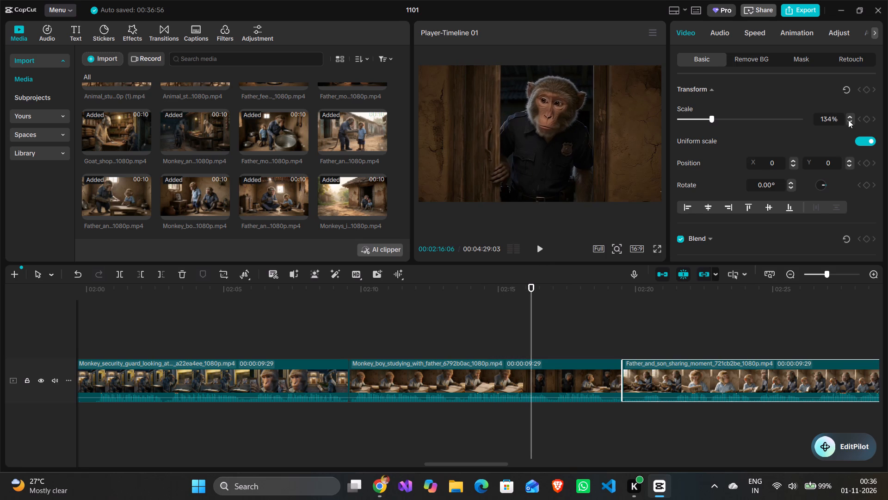
click(848, 120)
double_click(848, 120)
click(540, 244)
Scale the Father_and_son_studying_video clip to 129% and resume playback.
scroll(602, 312, left, 1)
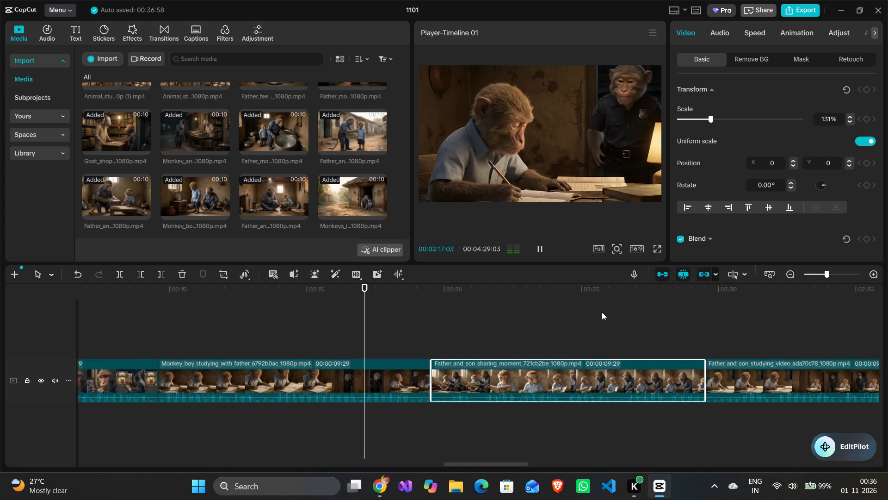
scroll(602, 312, left, 2)
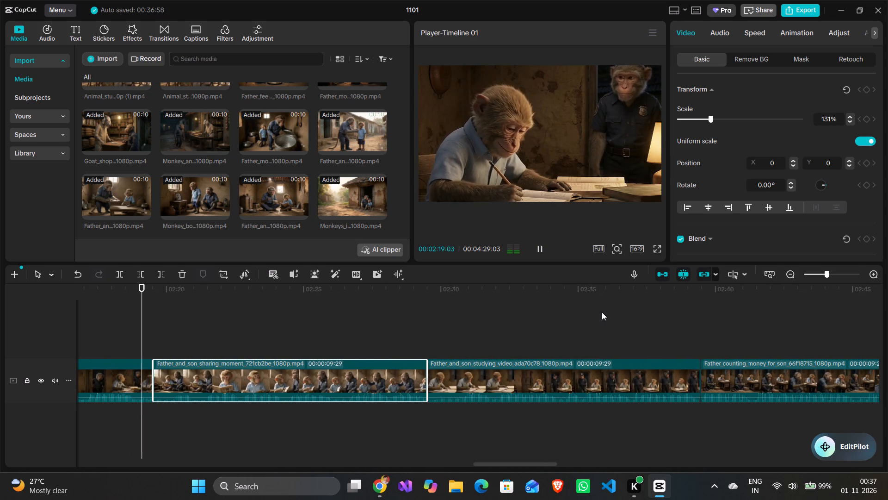
click(566, 377)
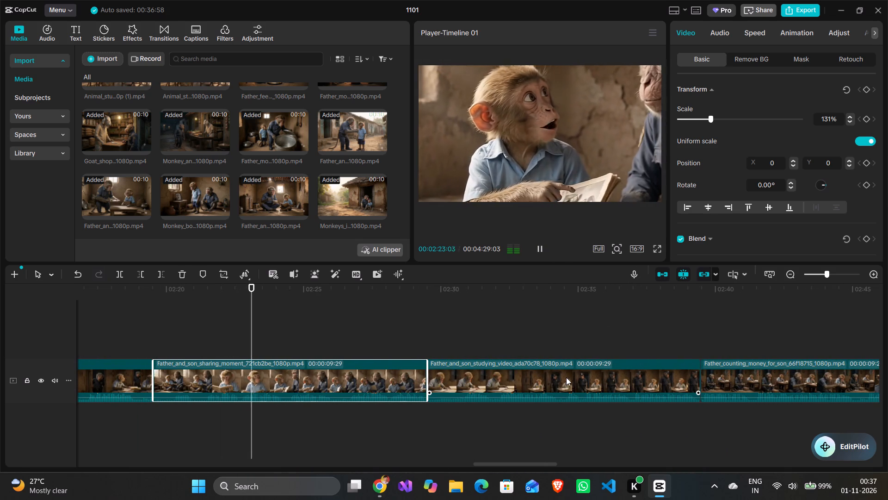
click(708, 117)
click(710, 117)
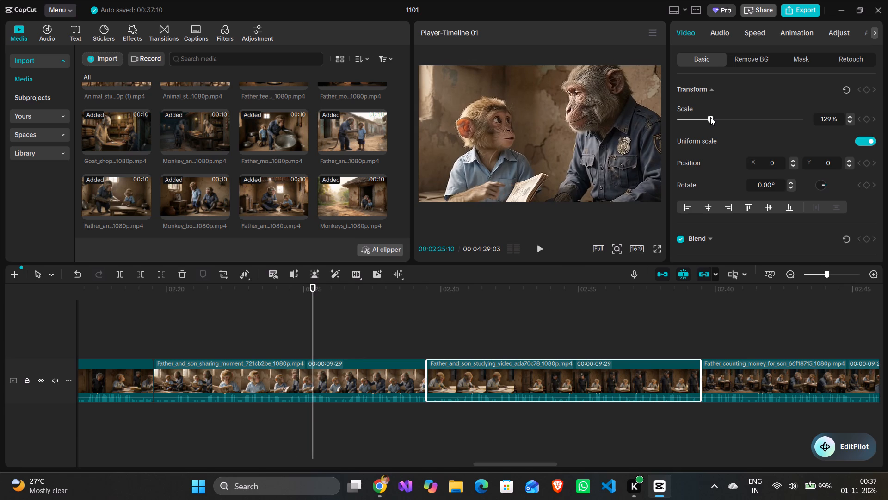
click(544, 252)
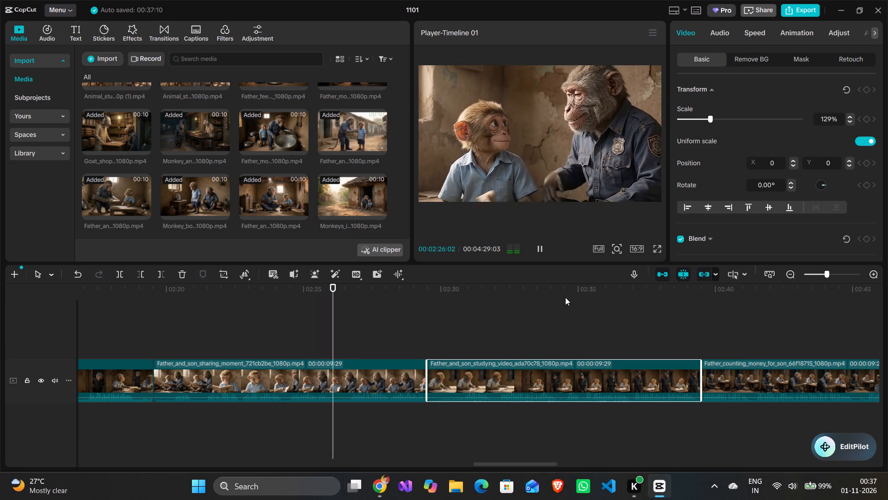
Scale the Father_counting_money_for_son clip to 125%, refine the scale to 129%, and resume playback.
scroll(565, 297, left, 2)
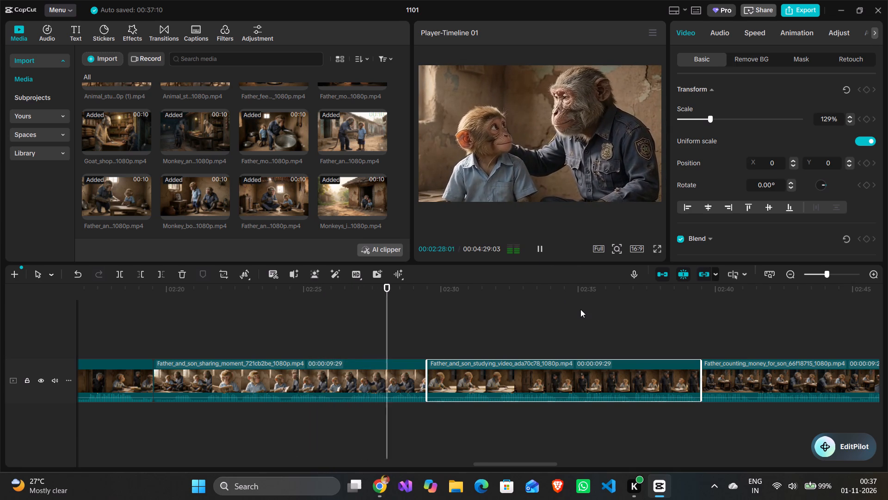
scroll(580, 309, left, 2)
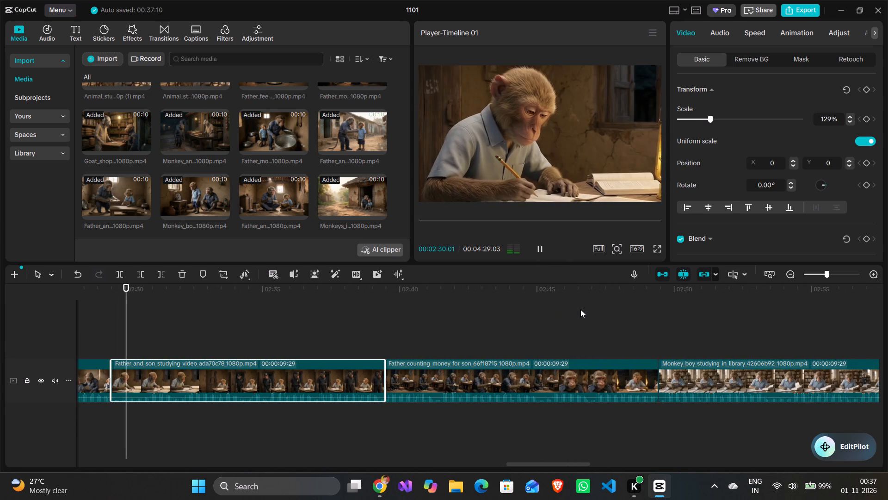
scroll(580, 309, left, 1)
click(549, 380)
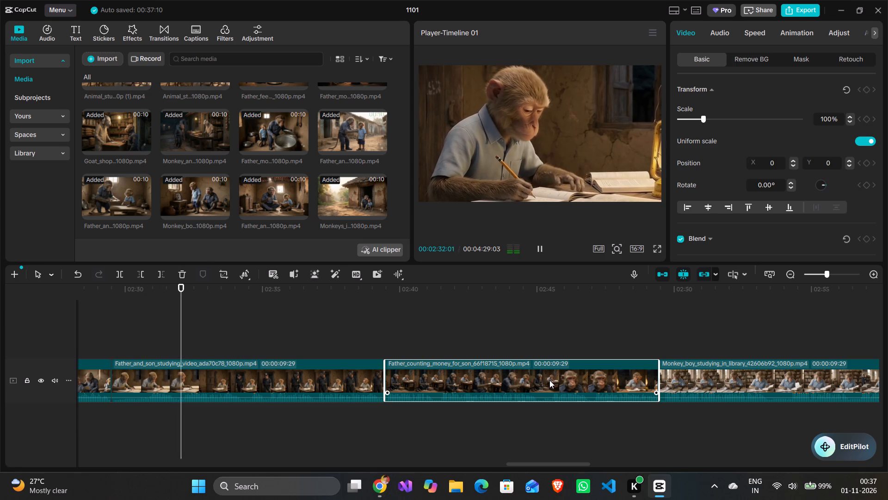
click(709, 117)
click(713, 118)
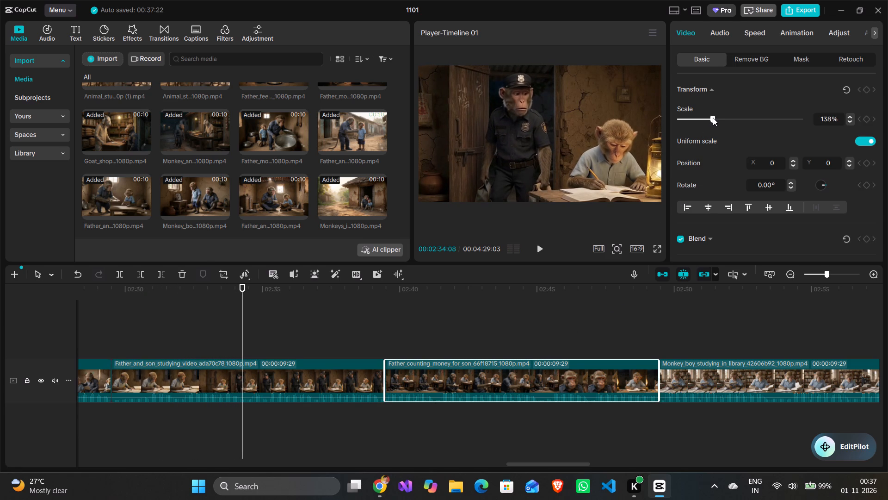
click(709, 119)
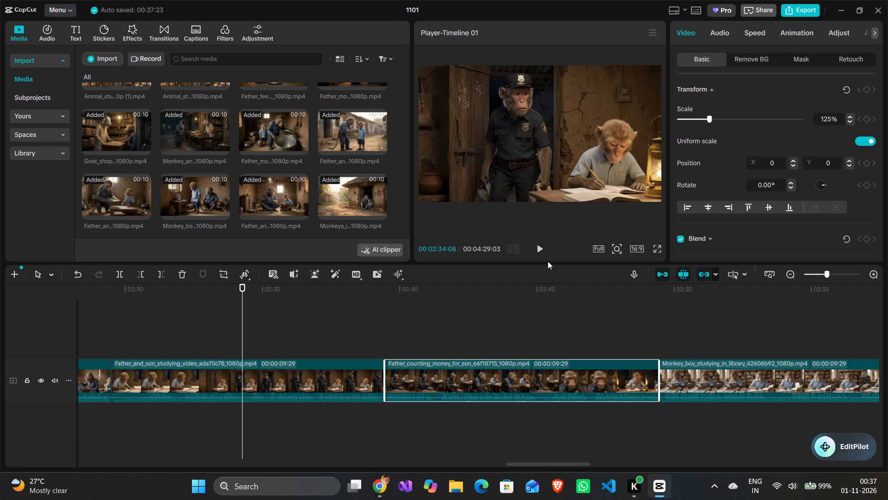
click(544, 252)
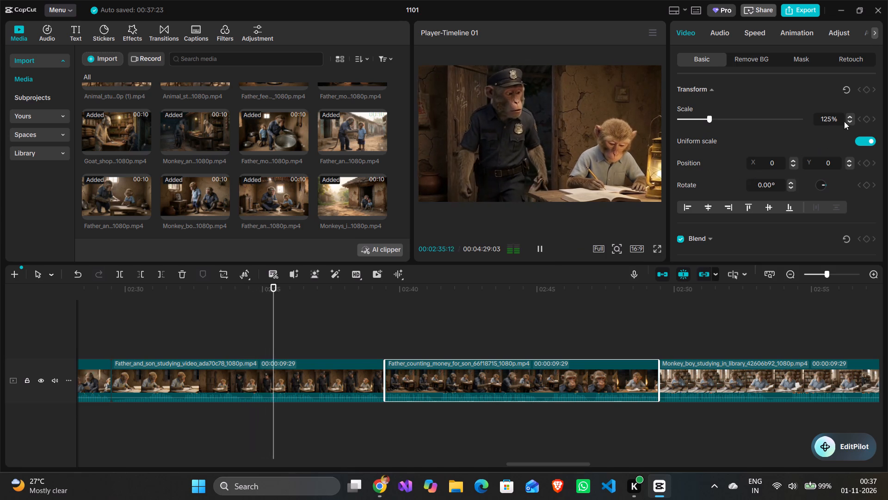
double_click(851, 117)
double_click(851, 117)
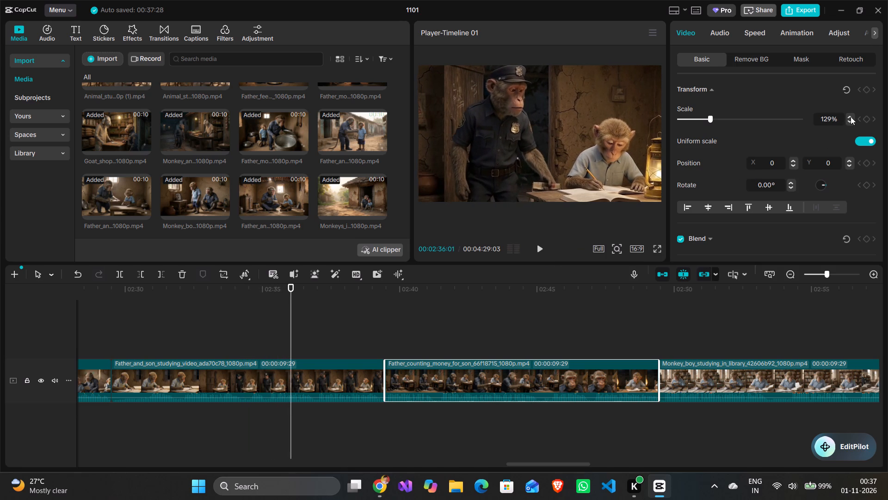
click(535, 244)
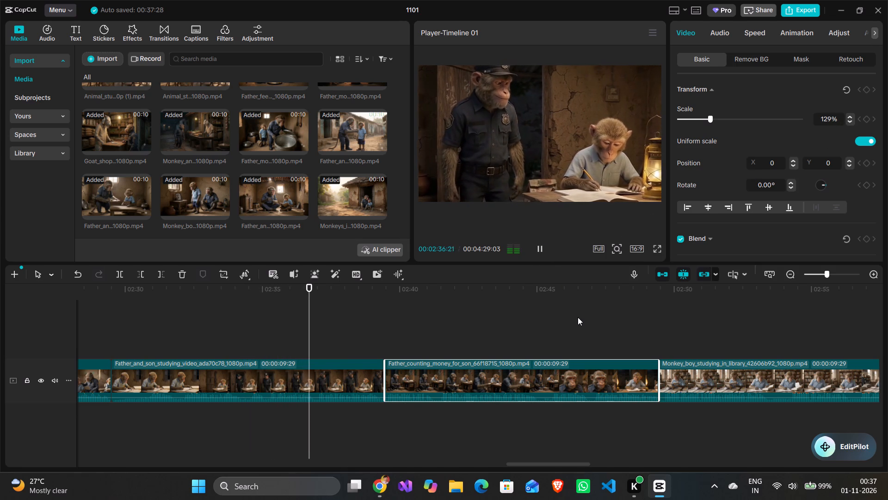
Scale the Monkey_boy_studying_in_library clip to 133%, play into it, refine the scale to 129%, and resume playback.
scroll(578, 317, left, 2)
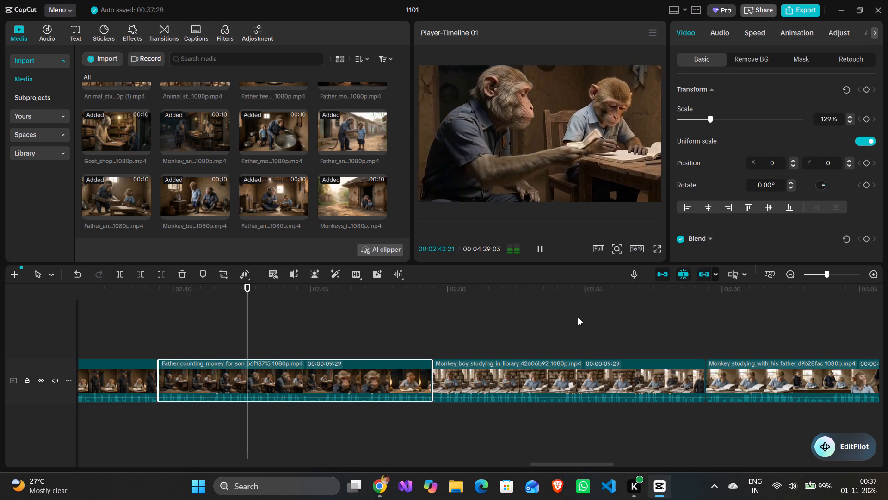
click(566, 387)
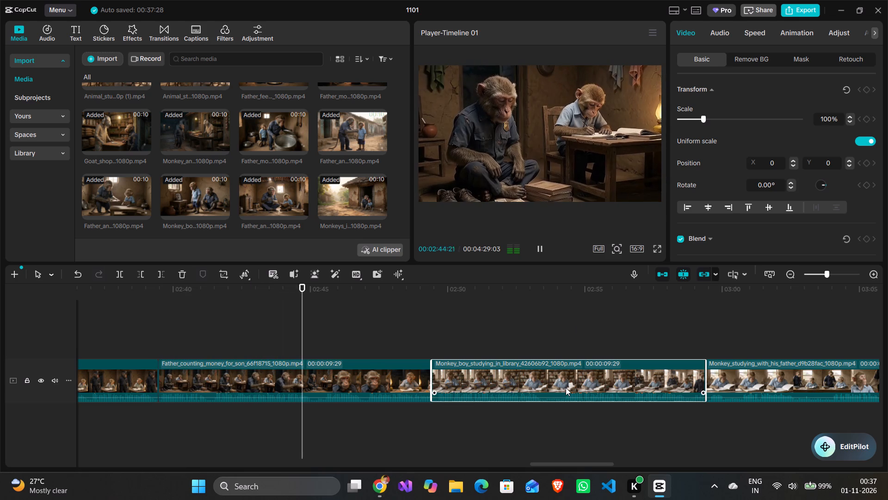
click(709, 117)
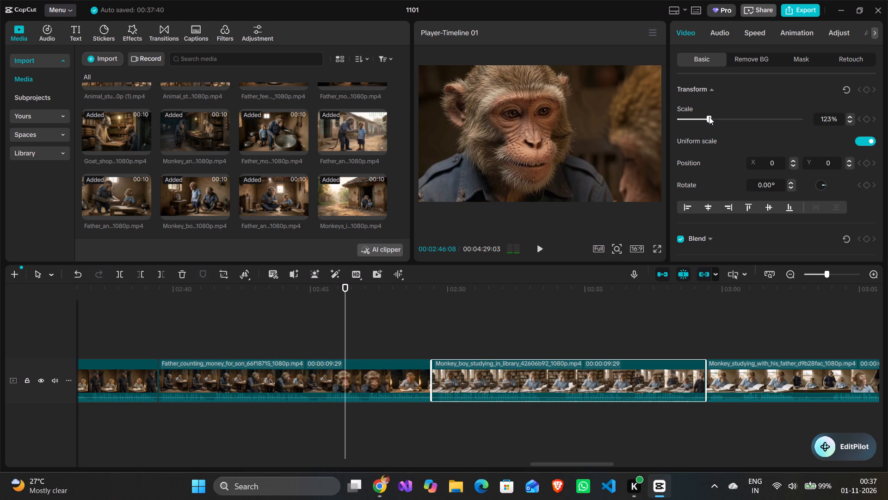
click(711, 117)
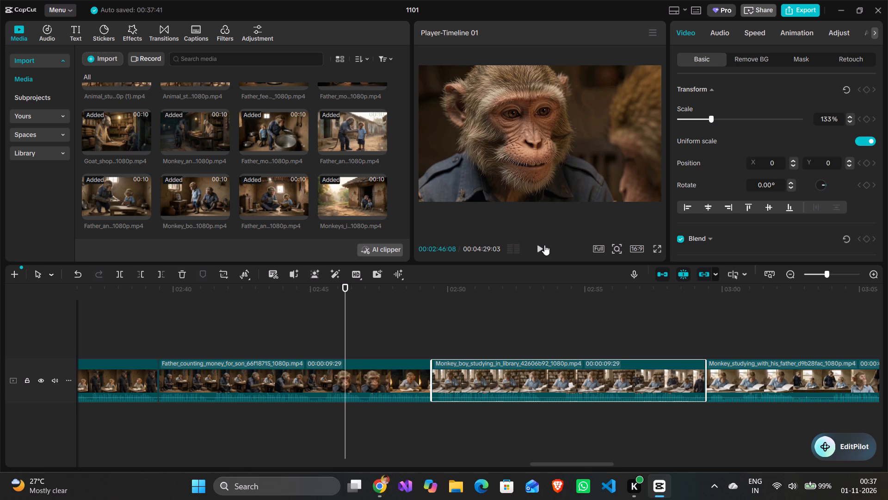
click(544, 245)
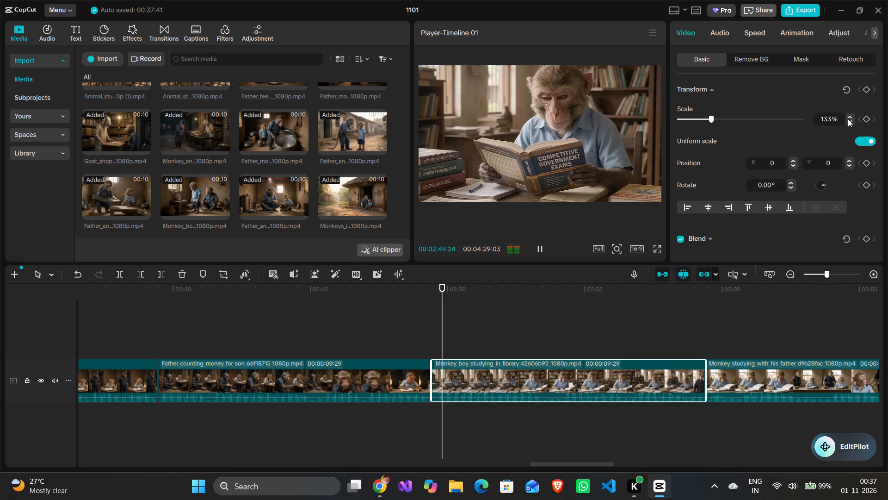
double_click(848, 119)
double_click(849, 113)
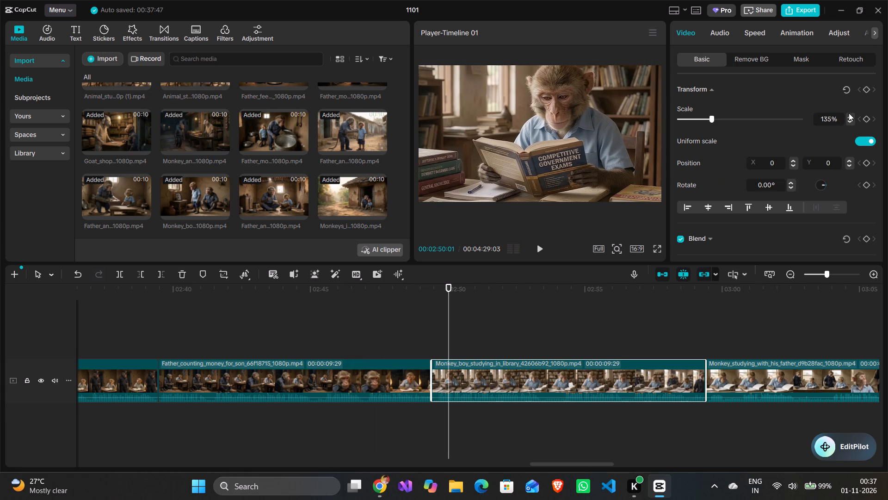
triple_click(850, 120)
triple_click(850, 120)
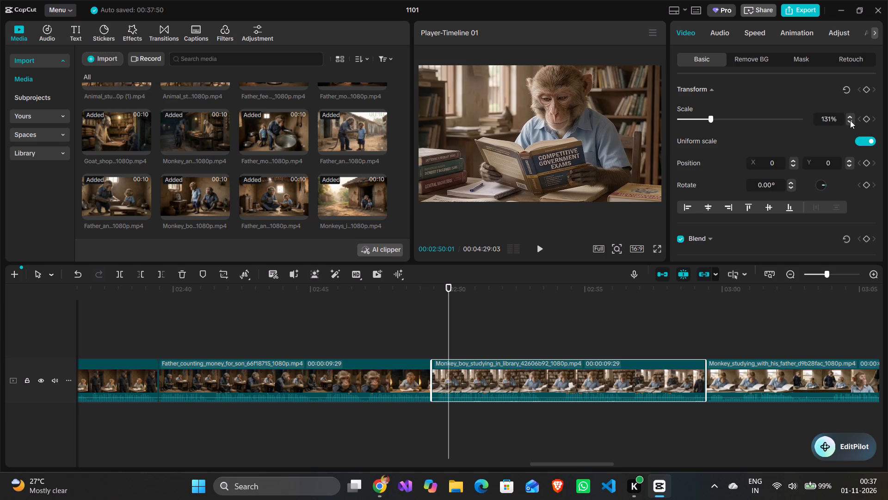
double_click(850, 120)
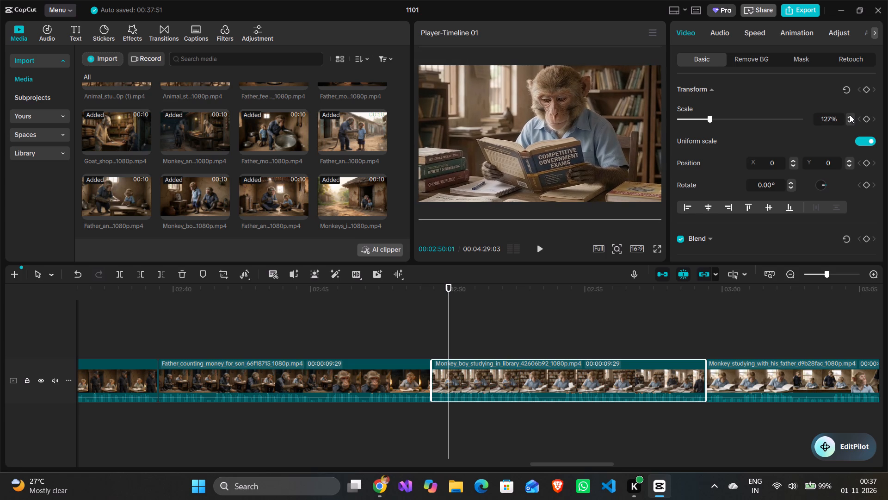
double_click(850, 115)
click(540, 247)
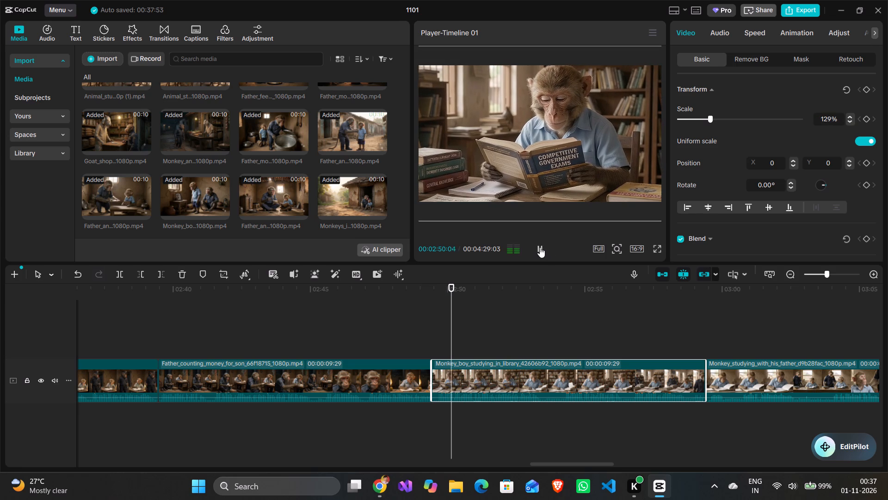
Scale the Monkey_studying_with_his_father clip to 129% and resume playback.
scroll(604, 322, left, 2)
click(503, 381)
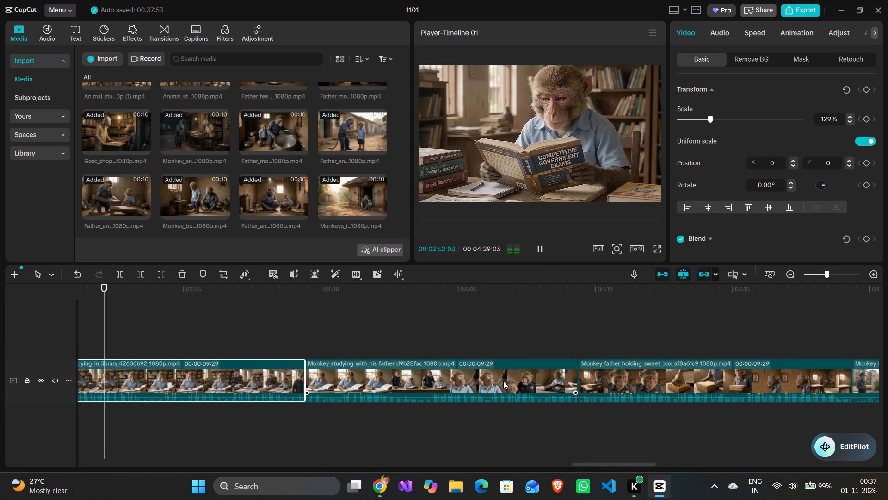
click(708, 117)
click(710, 118)
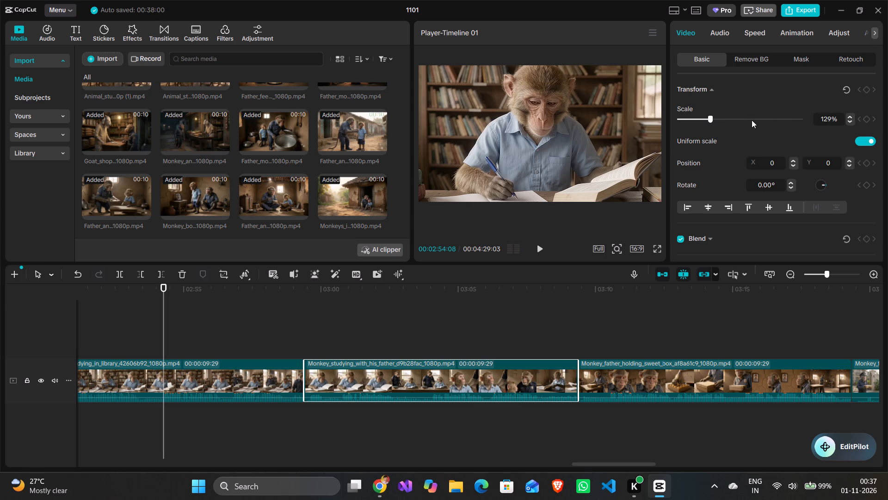
click(540, 249)
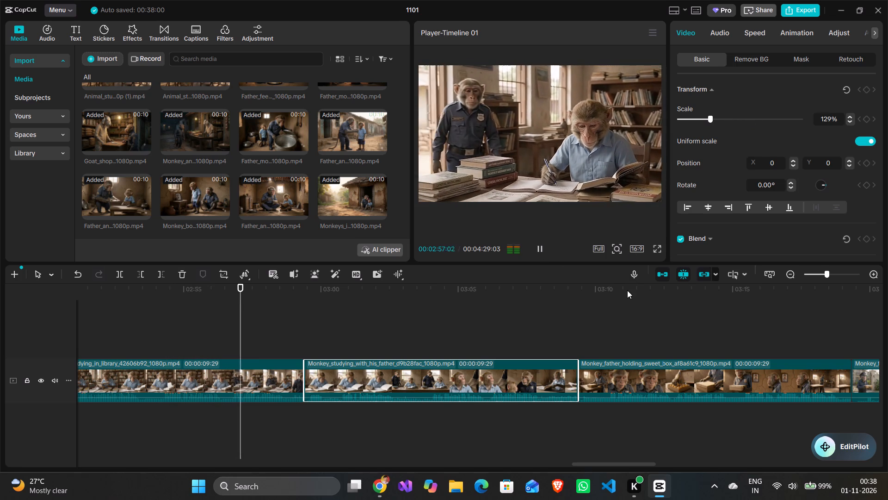
Scale the Monkey_father_holding_sweet_box clip to 127% and resume playback.
click(624, 373)
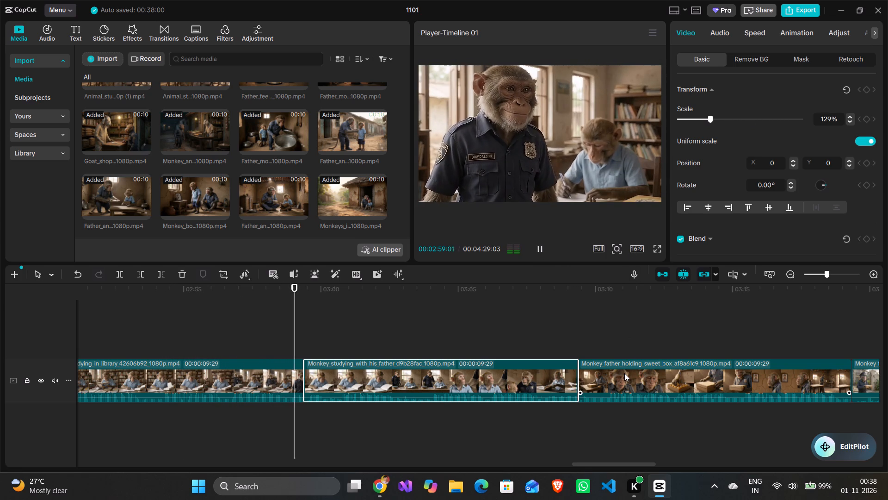
click(710, 117)
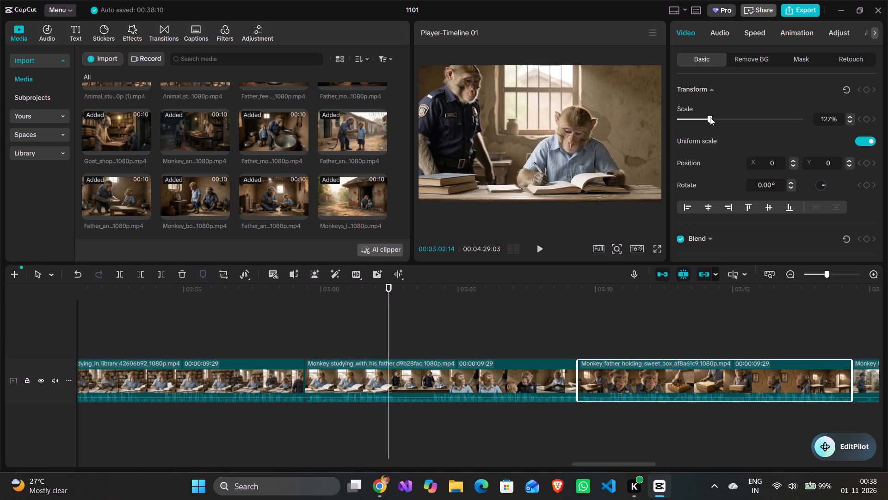
click(711, 118)
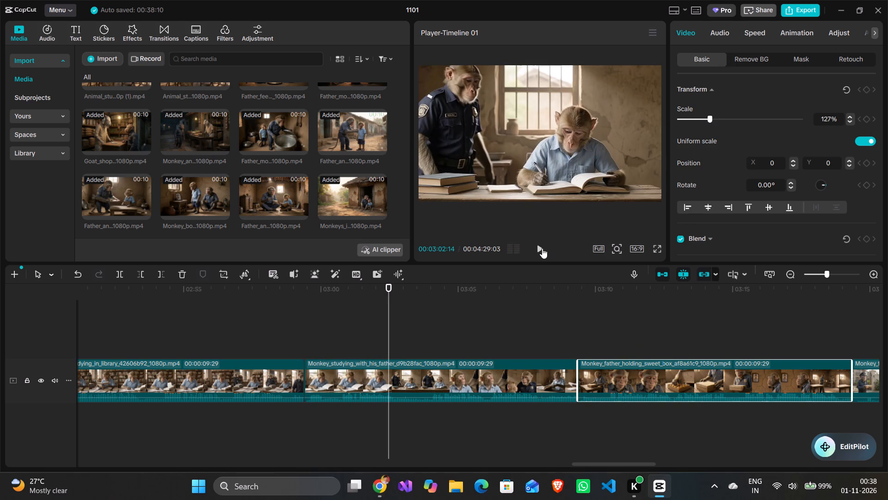
click(537, 248)
Scale the Monkey_father_gives_sweet_box clip to 144%, and refine the scale down to 129%.
scroll(560, 322, left, 1)
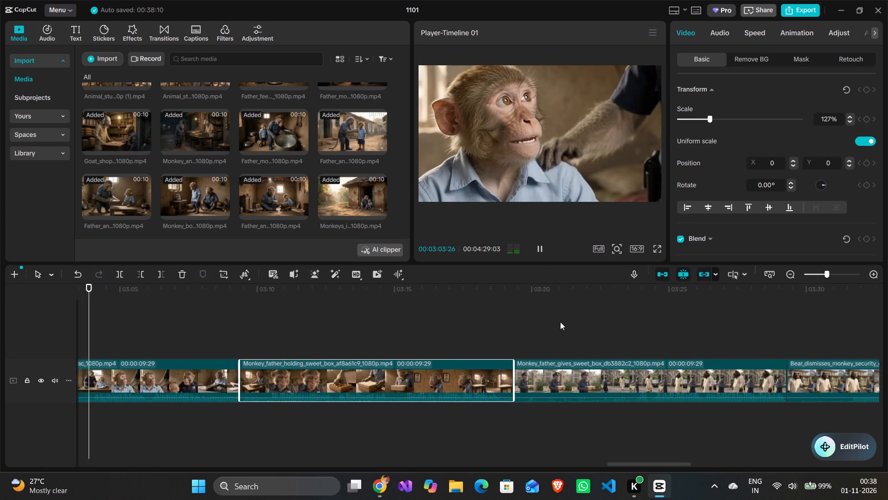
scroll(560, 322, left, 1)
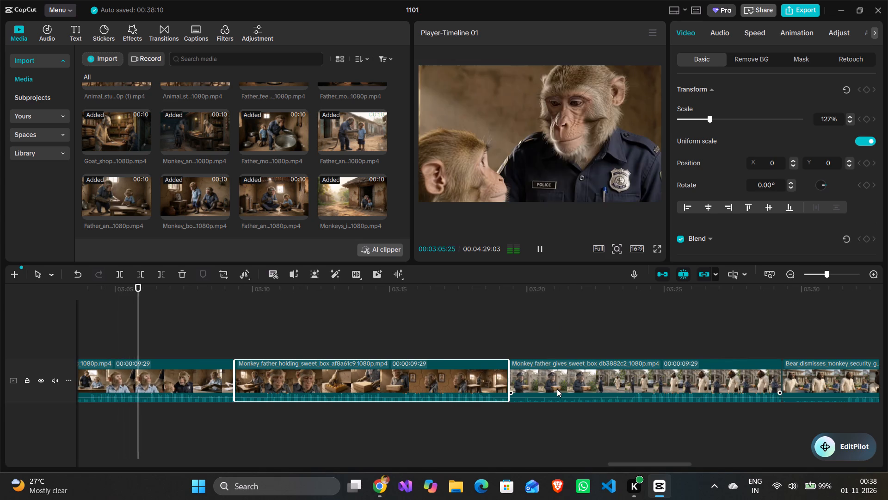
click(557, 389)
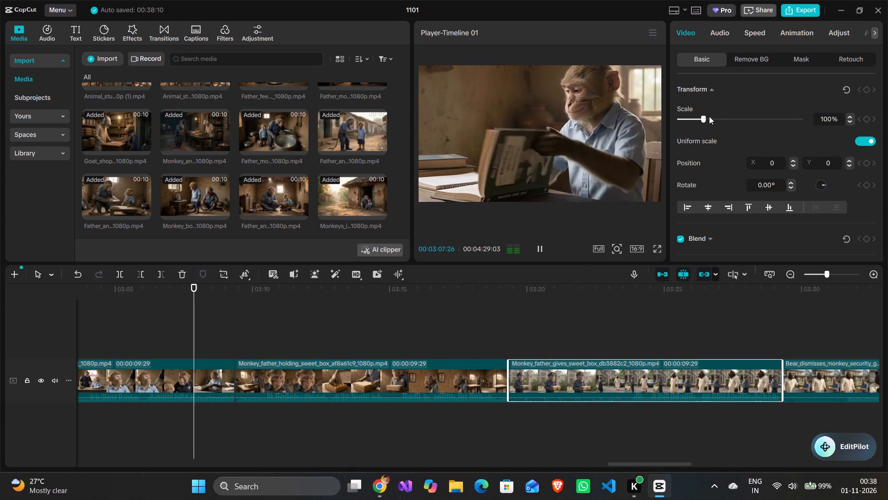
click(709, 118)
click(711, 118)
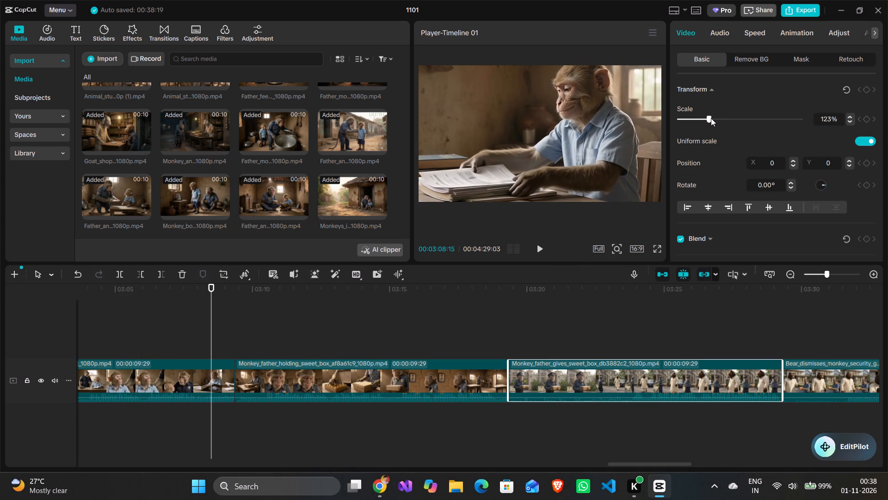
click(714, 117)
triple_click(848, 122)
triple_click(848, 122)
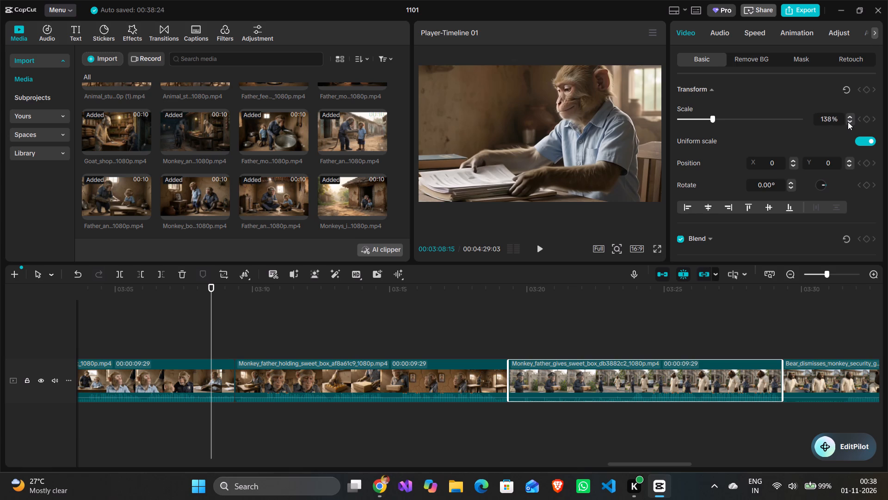
triple_click(848, 122)
triple_click(848, 122)
triple_click(848, 122)
Play through the sweet box clips to check the story order, and replay from the library clip's end into Monkey_studying_with_his_father.
click(538, 247)
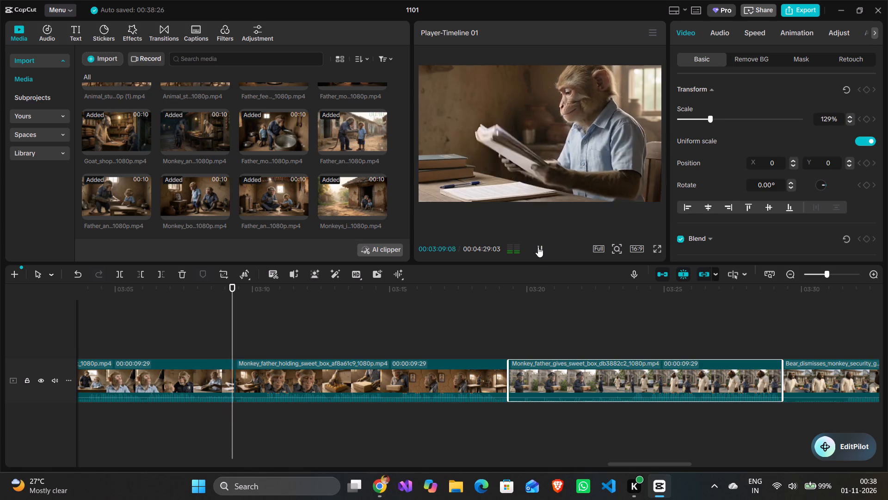
scroll(554, 367, left, 1)
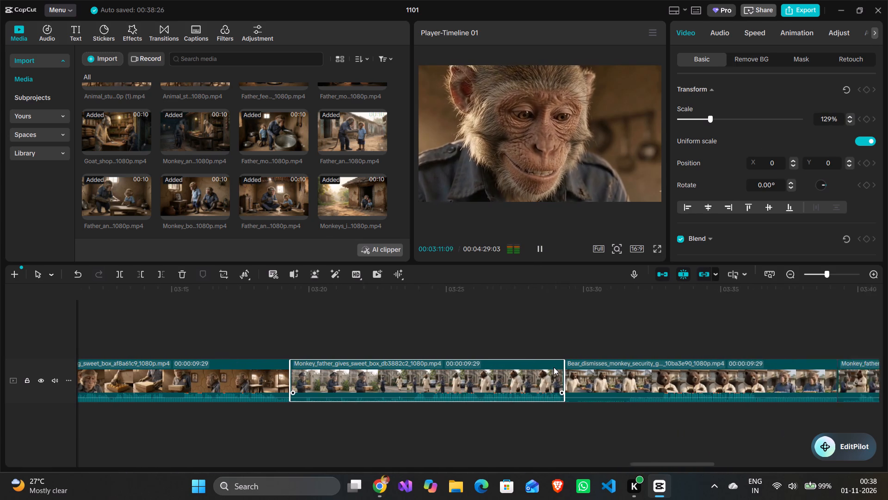
scroll(554, 367, left, 1)
scroll(554, 367, up, 1)
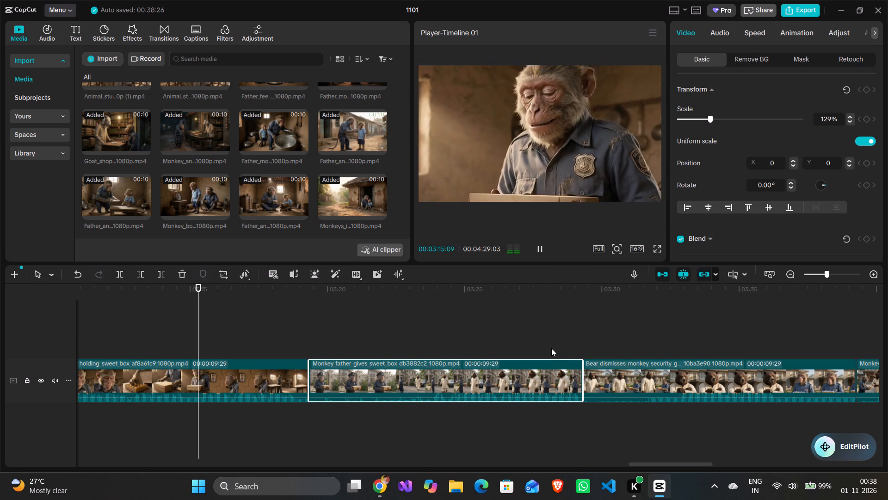
click(295, 370)
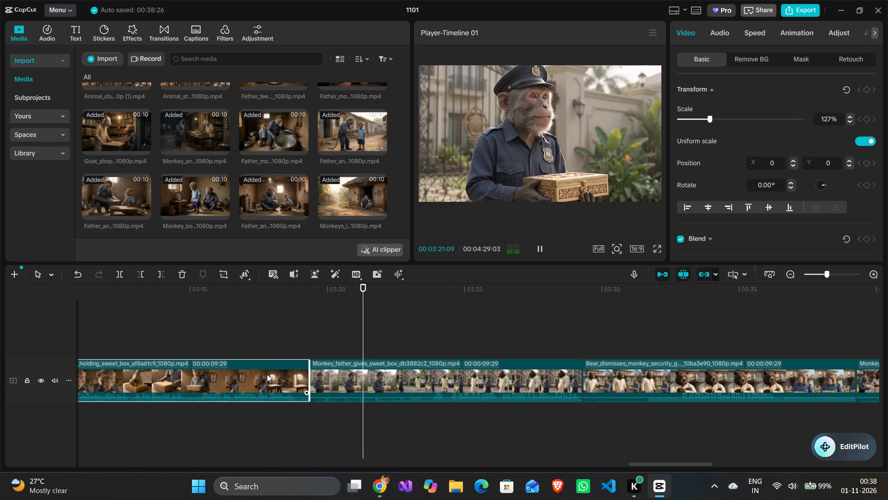
scroll(425, 314, right, 3)
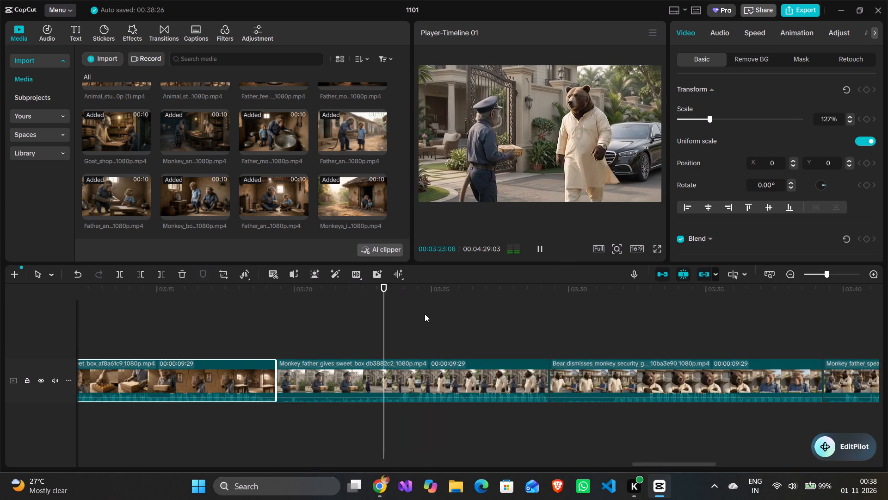
scroll(425, 314, right, 2)
click(425, 314)
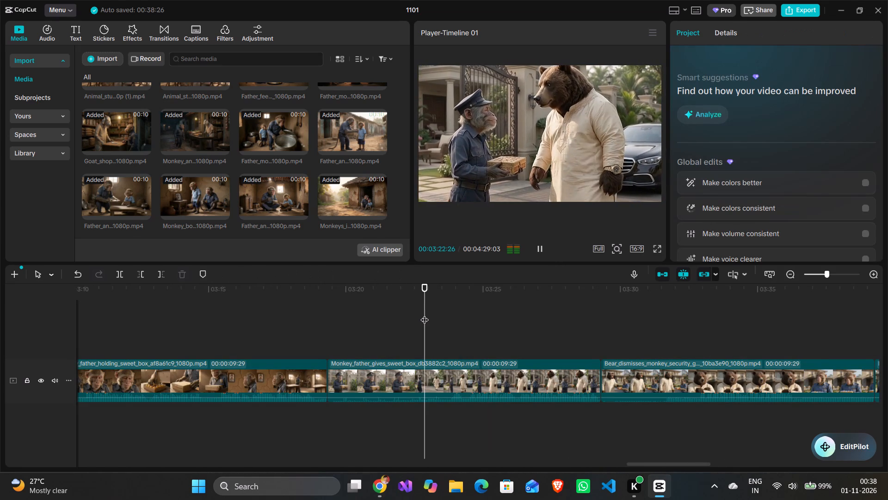
click(348, 325)
scroll(348, 325, right, 1)
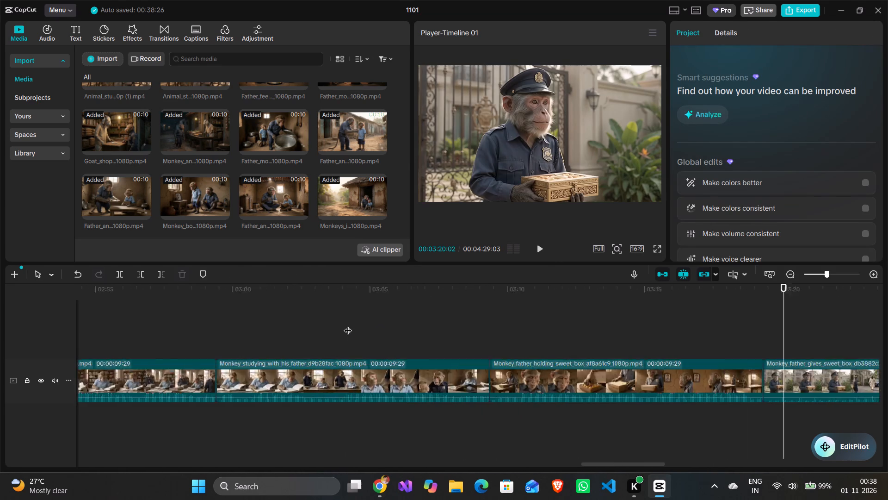
scroll(348, 325, right, 2)
click(346, 331)
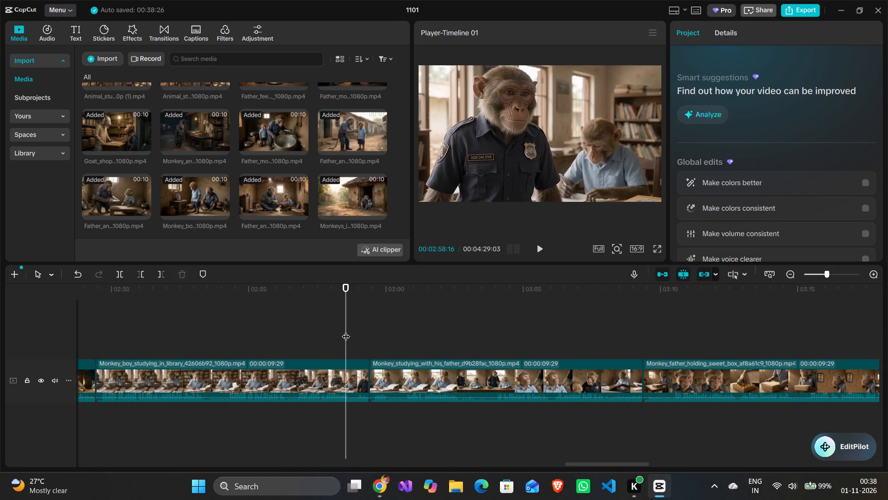
click(543, 247)
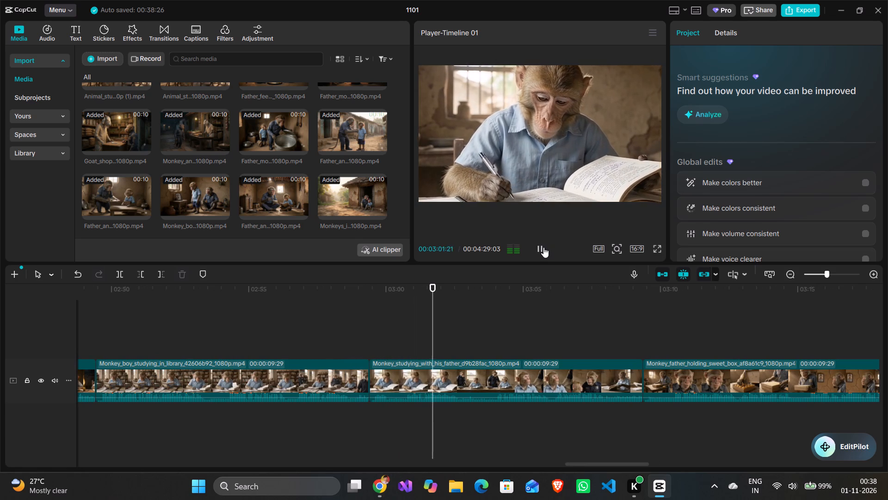
click(543, 247)
Look through the media library for story clips that are not yet on the timeline.
scroll(383, 158, up, 2)
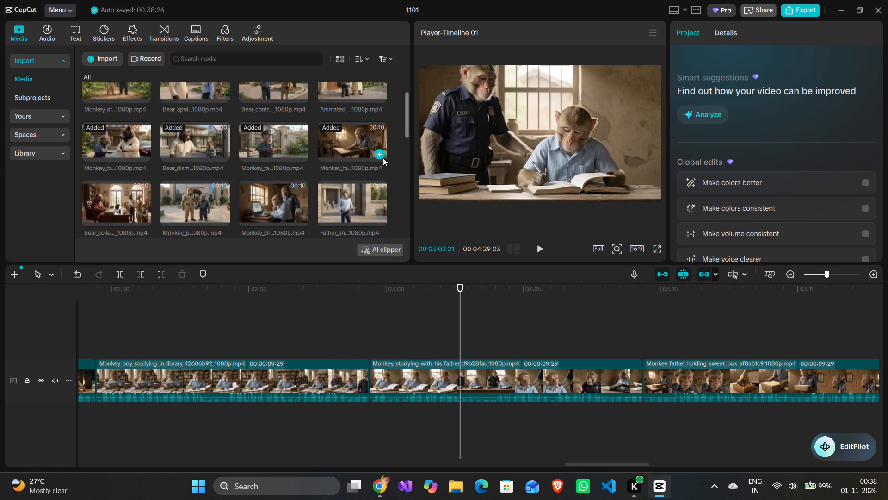
scroll(383, 158, up, 1)
scroll(383, 158, down, 1)
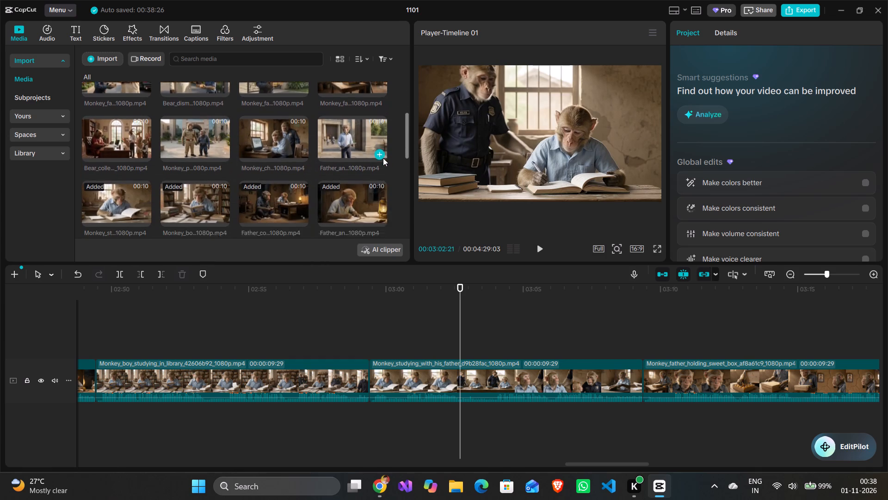
scroll(383, 158, down, 1)
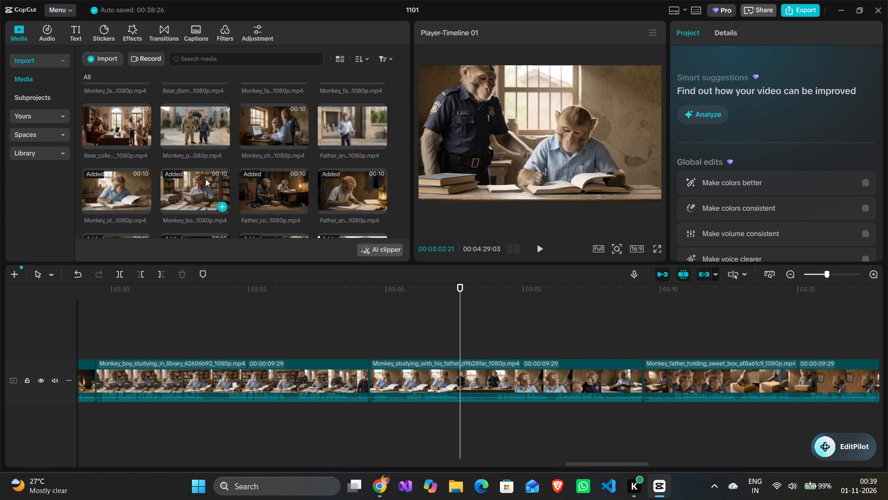
scroll(314, 189, right, 1)
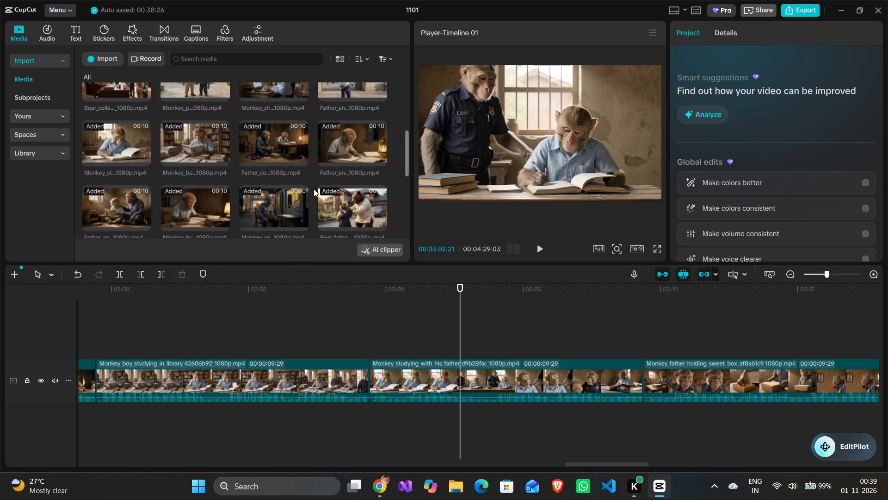
scroll(314, 189, right, 1)
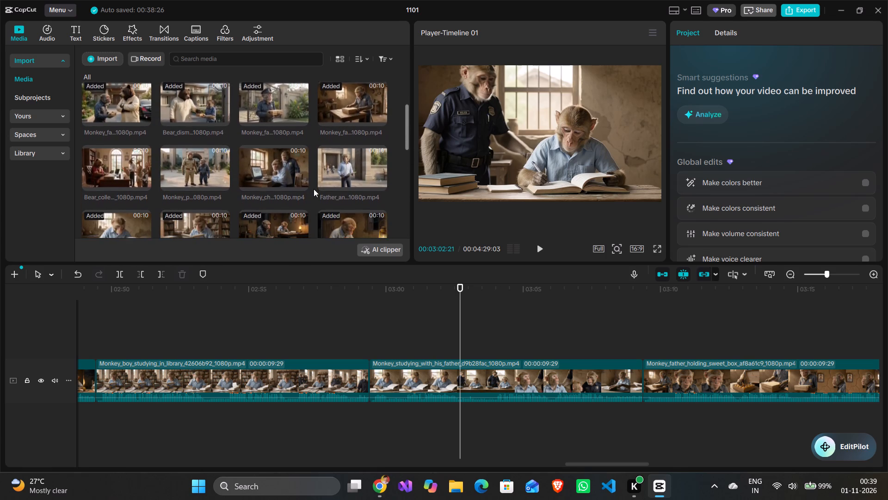
scroll(314, 189, right, 1)
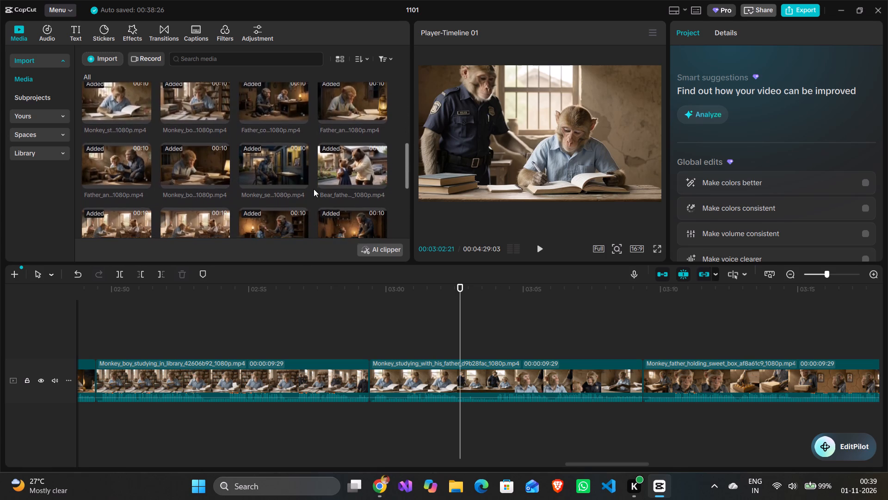
scroll(314, 189, right, 2)
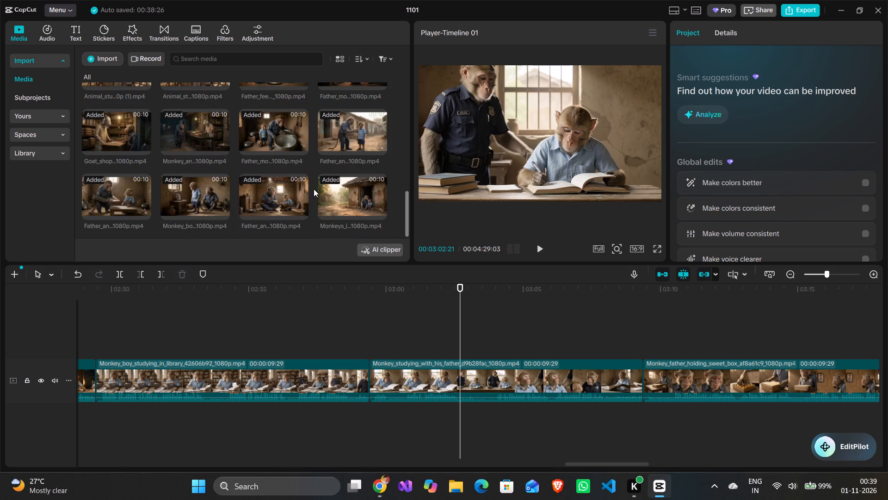
scroll(314, 189, right, 1)
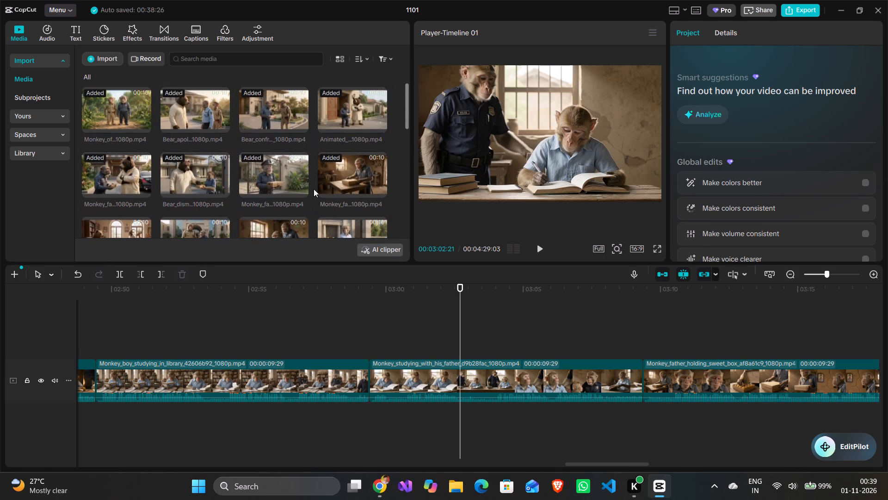
scroll(314, 189, right, 1)
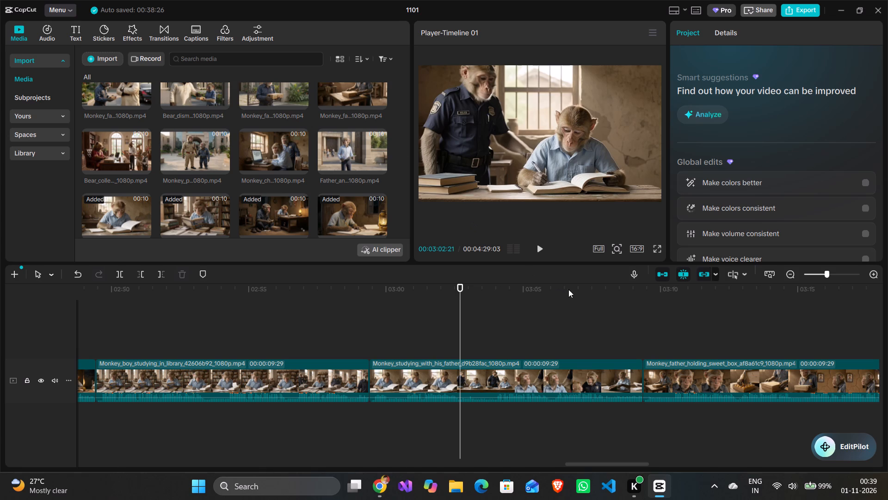
Before Monkey_father_holding_sweet_box, insert Bear_collector_reviewing, Monkey_police_officer_greeting, Monkey_checks_exam_results and Father_and_son_preparing in turn, each ahead of the previous one.
click(672, 368)
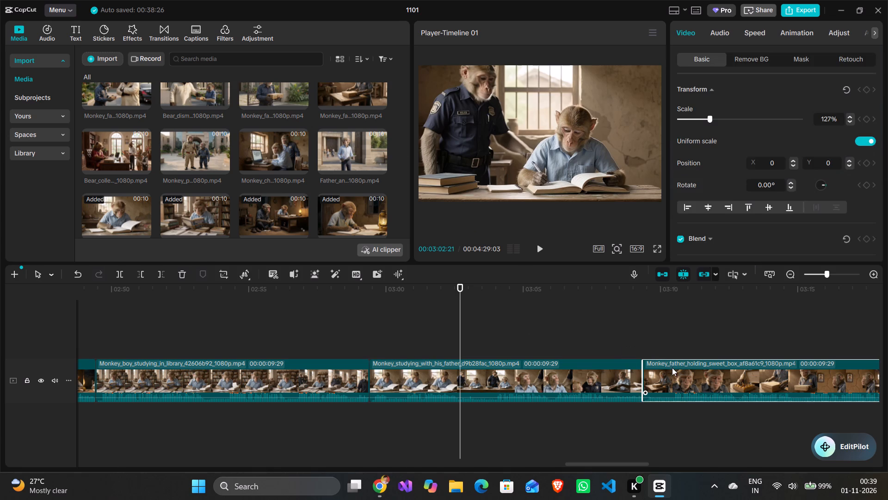
click(651, 344)
drag(651, 344, 643, 344)
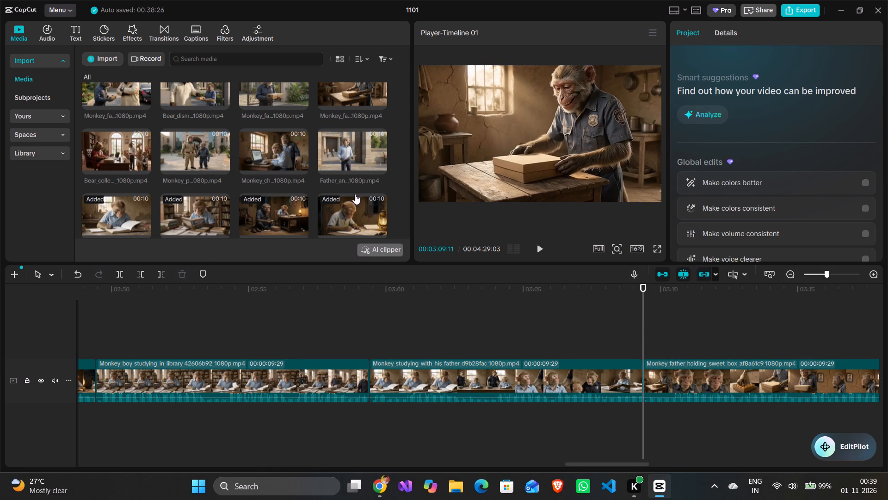
scroll(352, 186, up, 1)
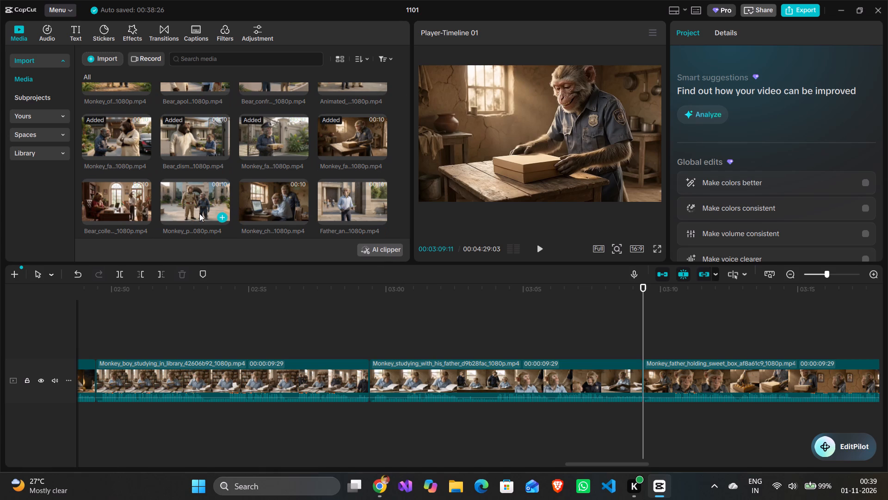
click(142, 216)
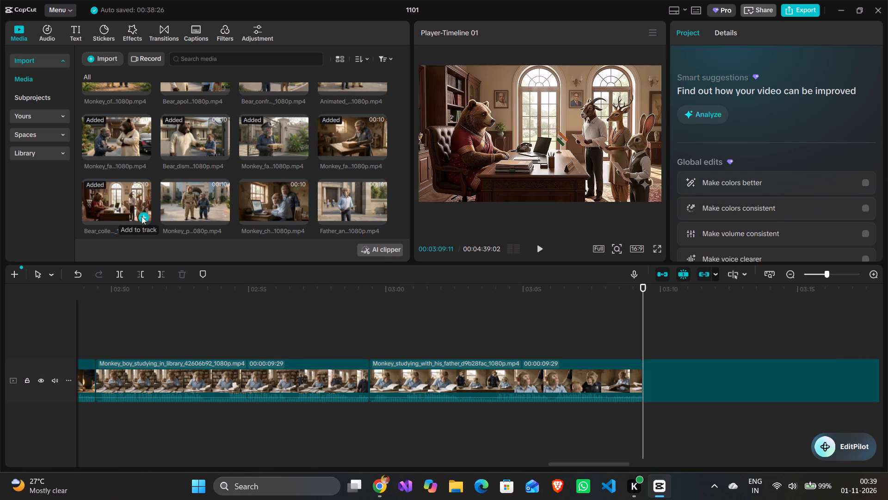
click(223, 215)
click(303, 216)
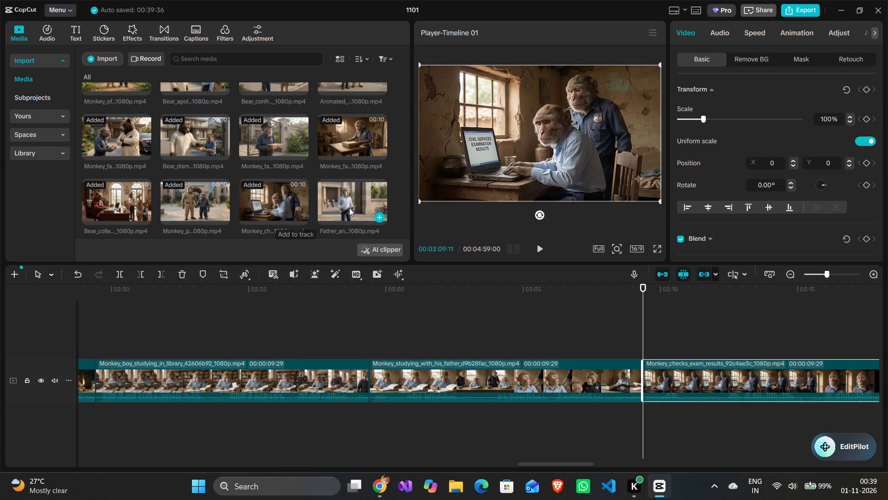
click(378, 214)
scroll(333, 171, down, 1)
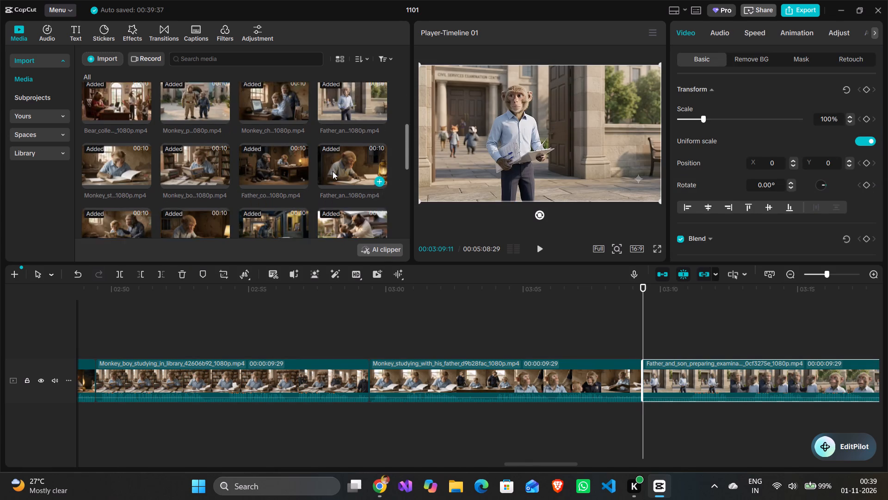
scroll(333, 171, down, 1)
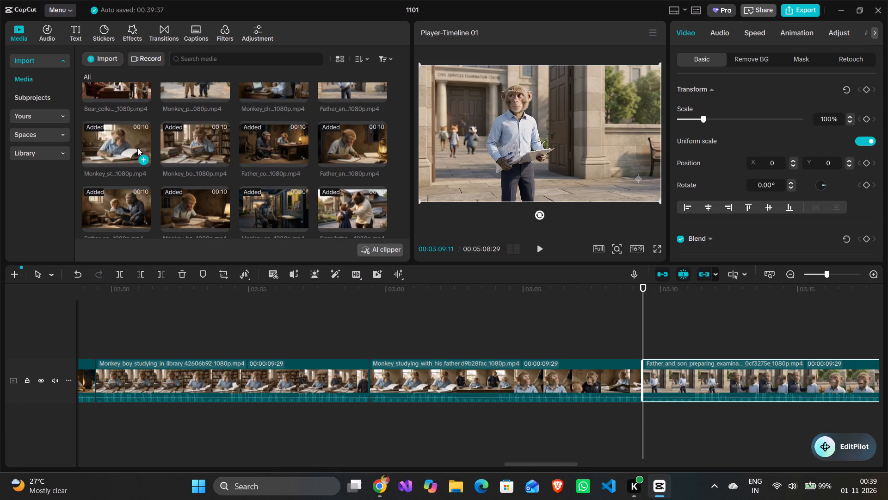
Scale the inserted Father_and_son_preparing clip to 131% and play from the end of the studying clip into it.
click(465, 329)
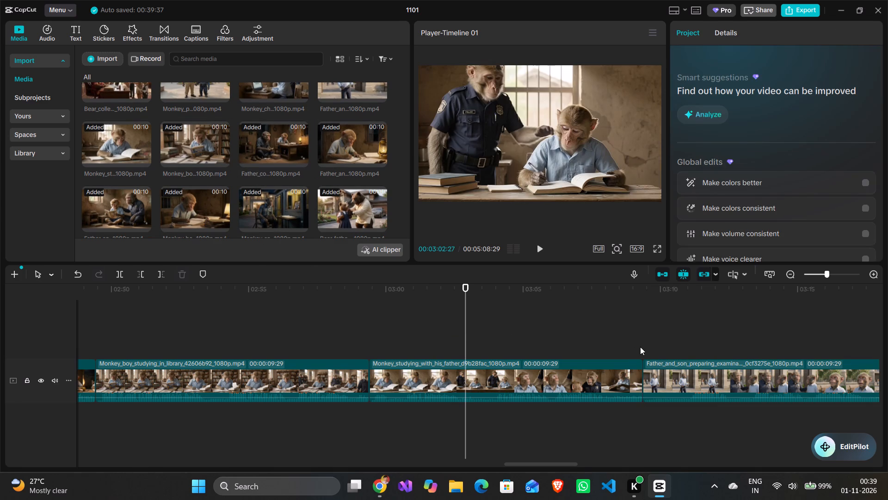
click(628, 339)
click(688, 386)
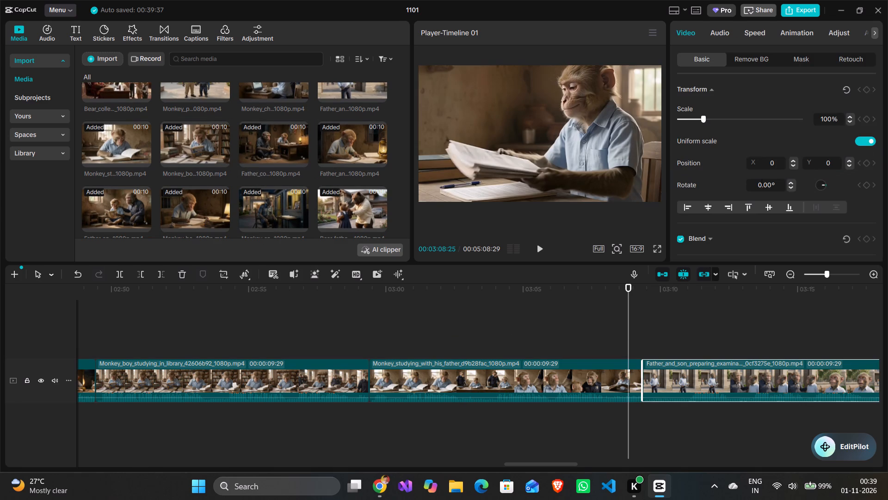
click(711, 119)
click(539, 245)
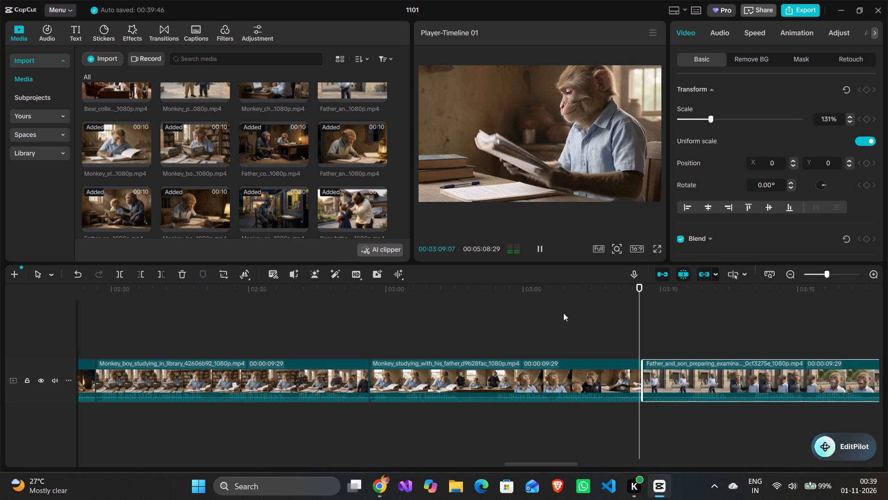
scroll(563, 313, left, 1)
scroll(563, 313, up, 1)
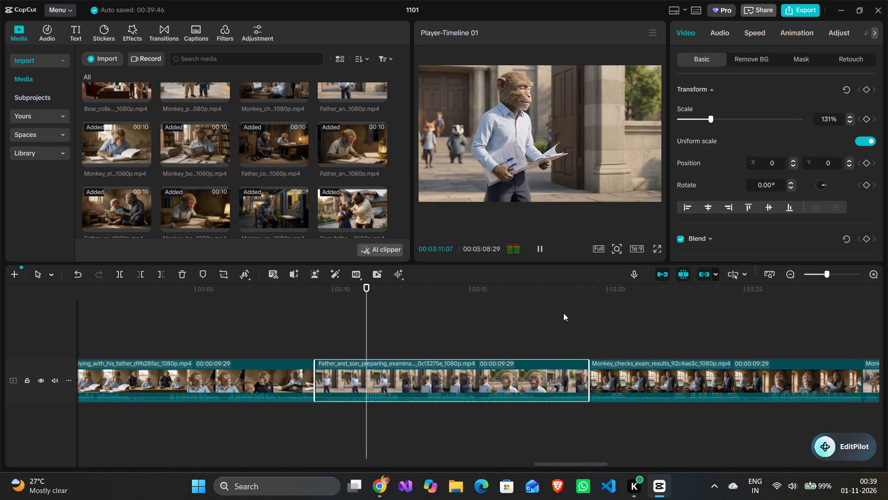
scroll(563, 313, up, 1)
Scale the Monkey_checks_exam_results clip up to 140%, and refine the scale down to 131%.
click(576, 382)
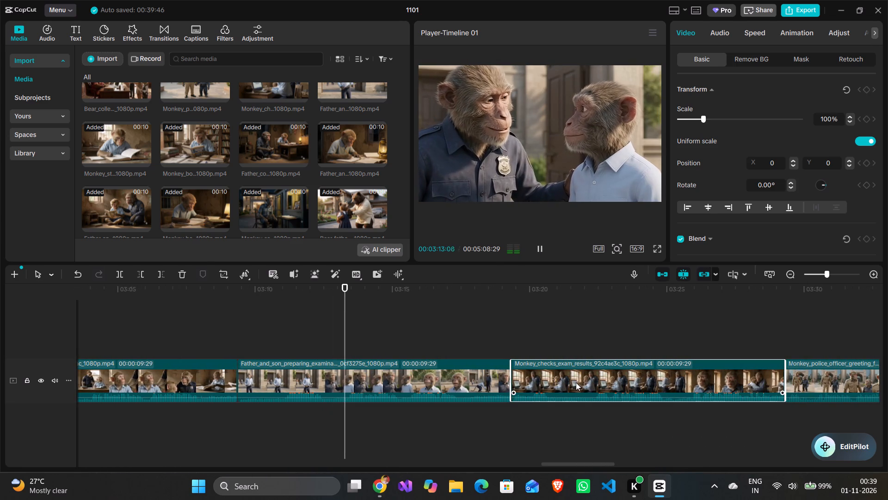
click(708, 118)
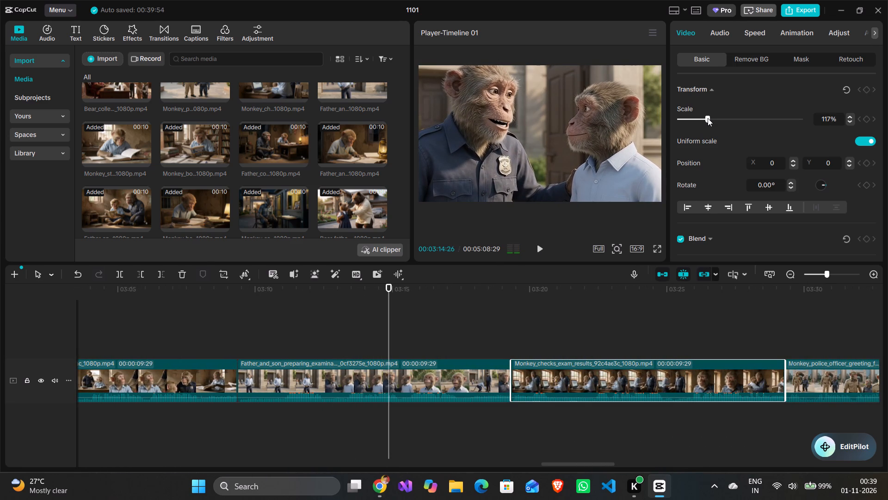
click(710, 118)
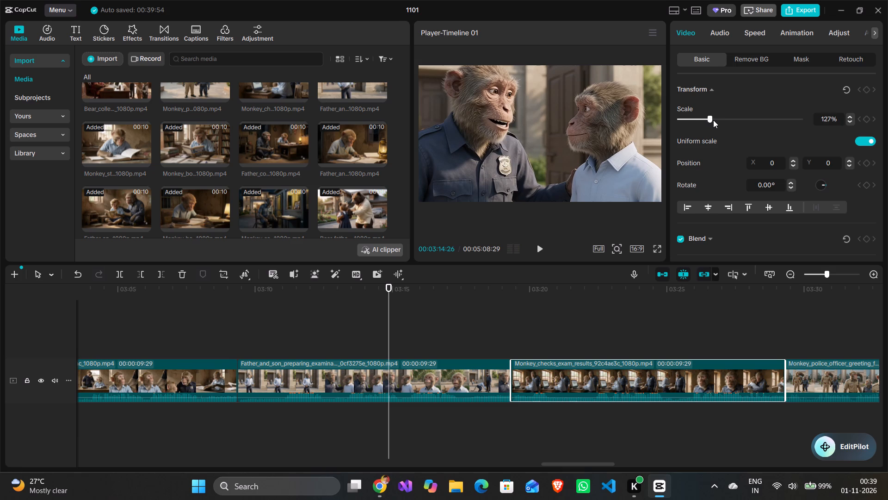
click(713, 120)
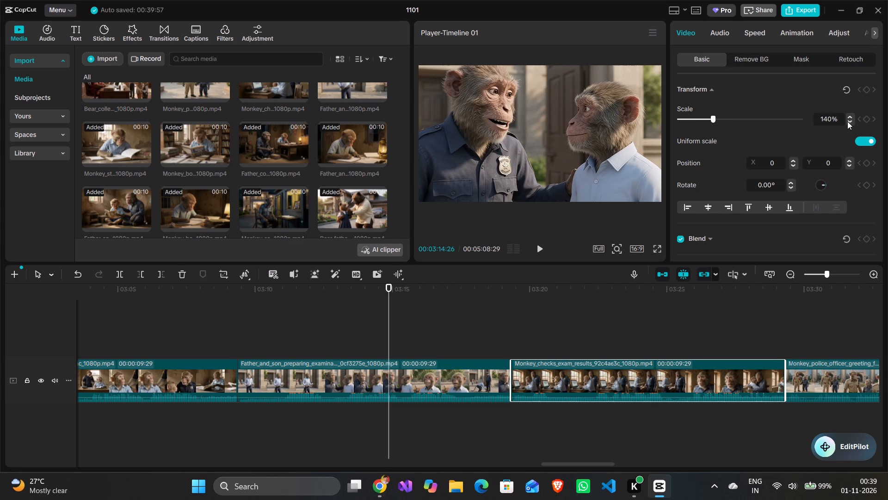
triple_click(849, 120)
triple_click(849, 120)
triple_click(849, 120)
Scale the Monkey_police_officer_greeting clip on the timeline to 131%.
click(542, 248)
scroll(573, 317, left, 1)
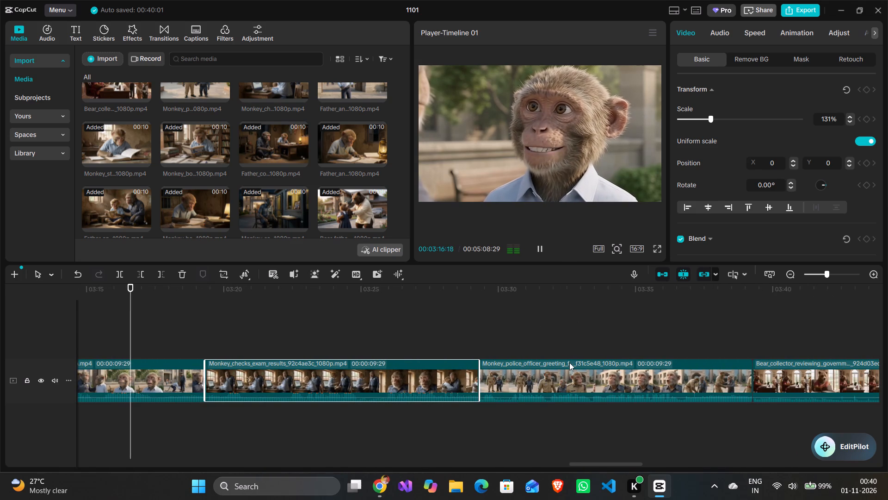
click(570, 366)
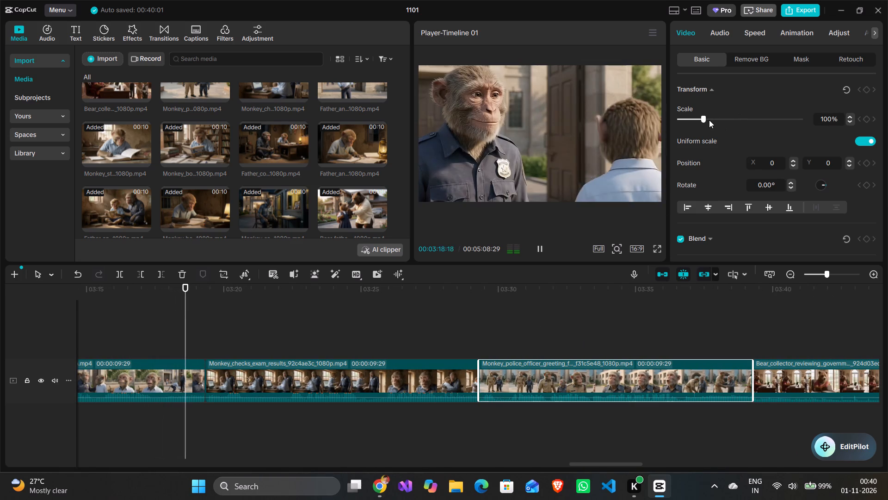
click(709, 120)
click(712, 120)
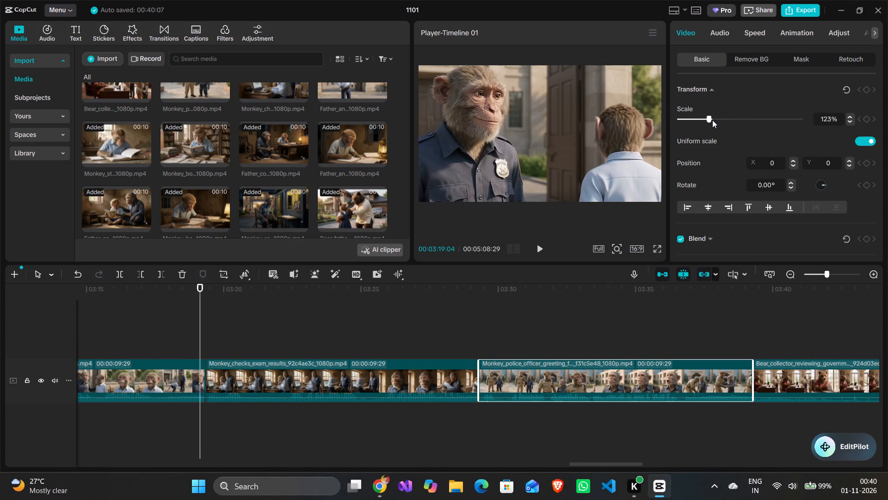
triple_click(853, 120)
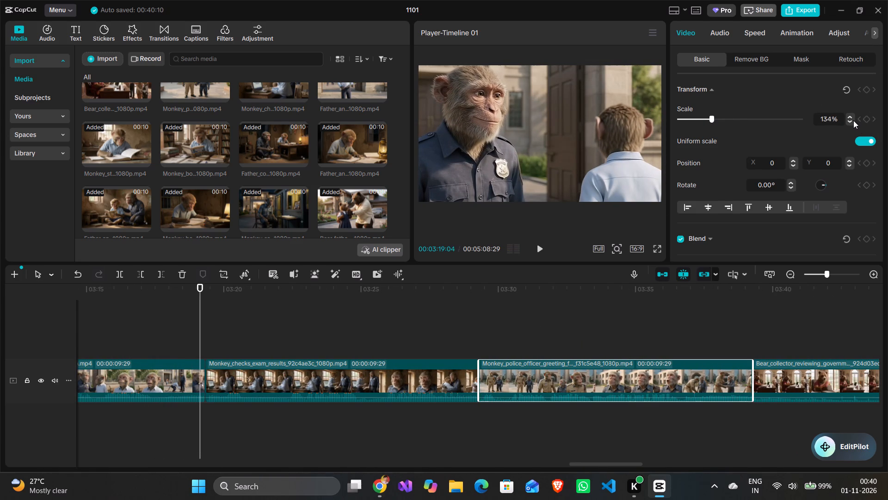
double_click(853, 120)
Play on through the exam results scene and scale the Bear_collector_reviewing clip to 130%.
click(542, 246)
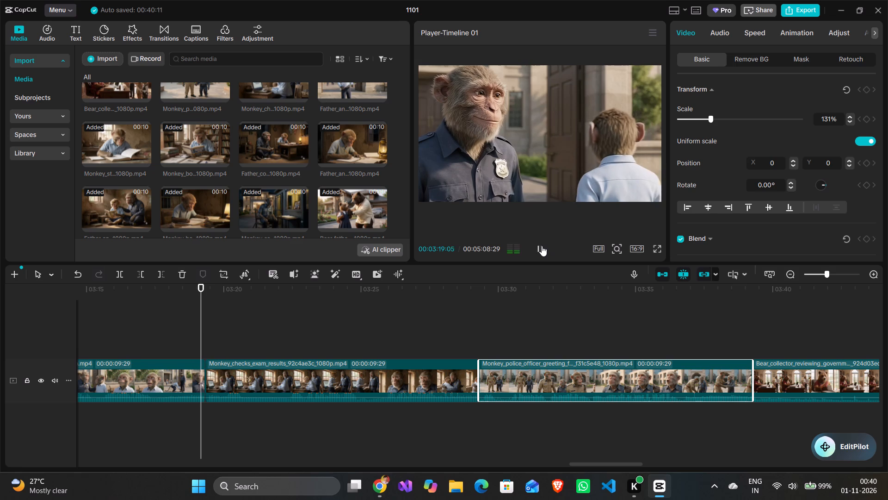
scroll(575, 344, left, 1)
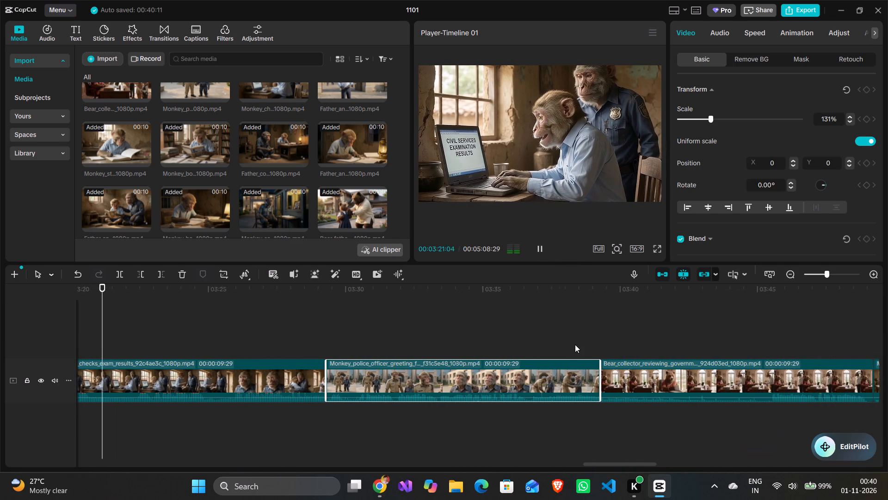
scroll(575, 344, left, 1)
scroll(575, 344, up, 1)
scroll(570, 349, left, 1)
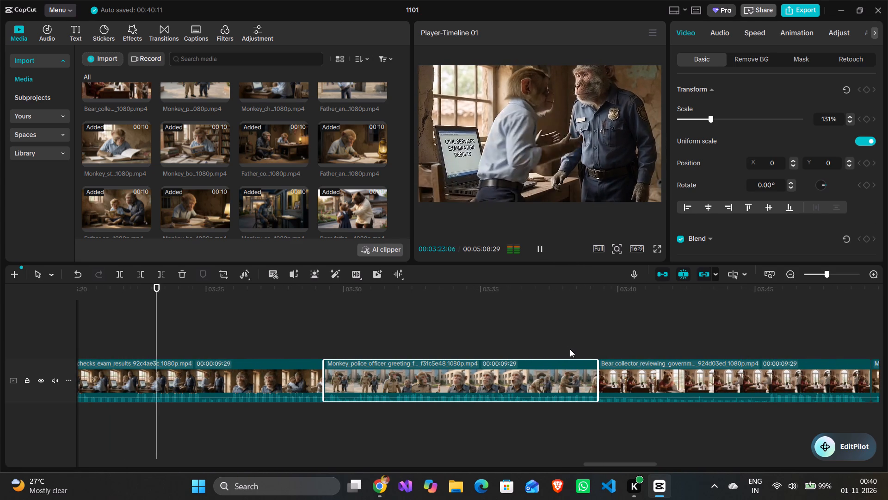
scroll(570, 349, left, 1)
click(578, 377)
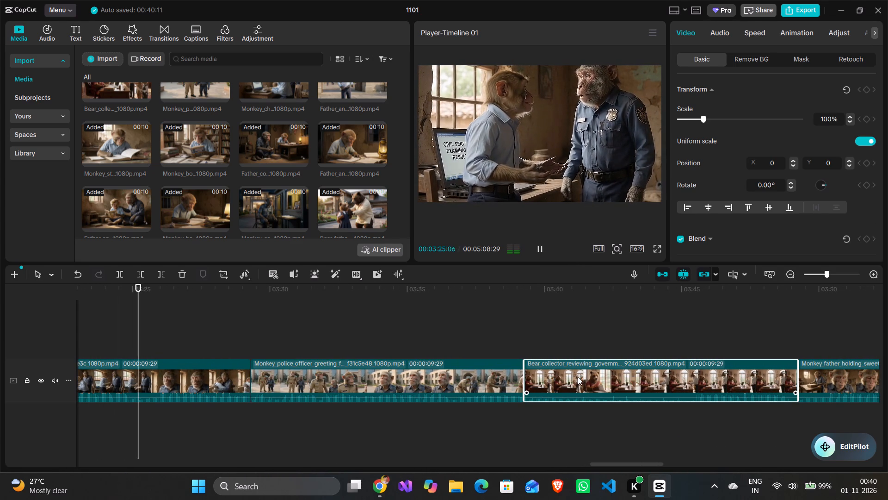
click(709, 119)
click(712, 119)
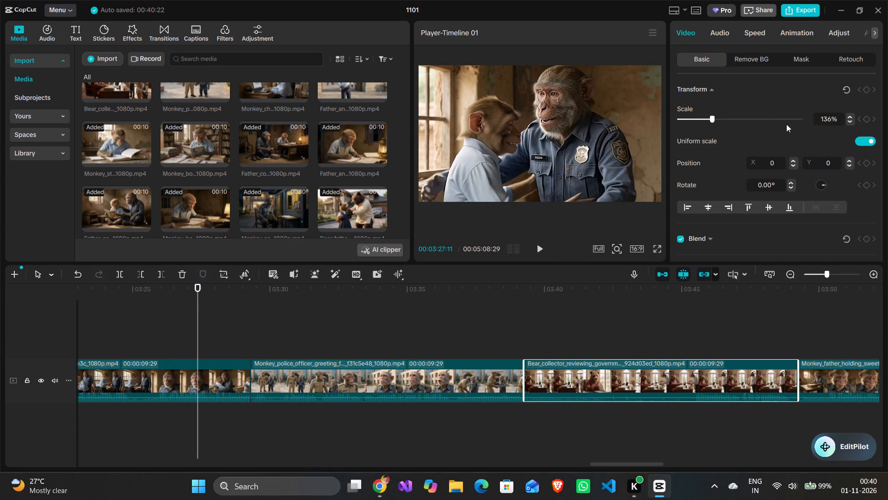
triple_click(851, 119)
double_click(851, 119)
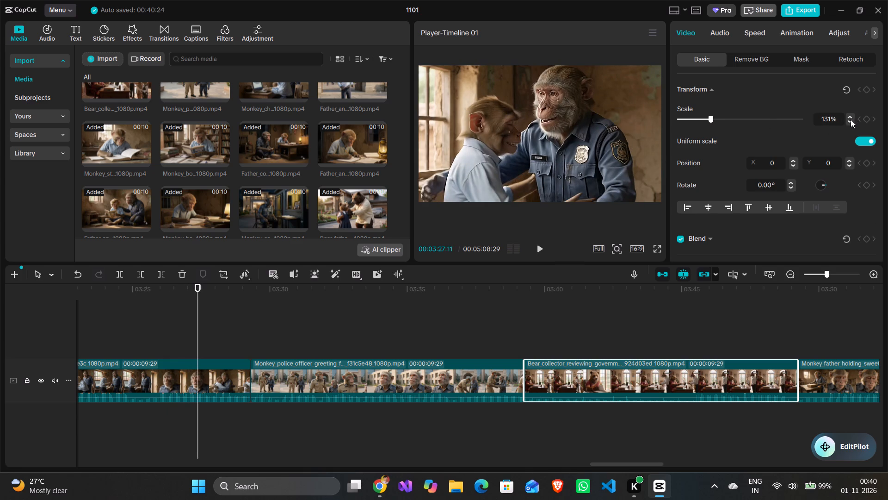
click(851, 119)
Play through the police officer scene into the bear collector clip, and set the Monkey_father_holding_sweet_box clip's scale to 130%.
click(540, 250)
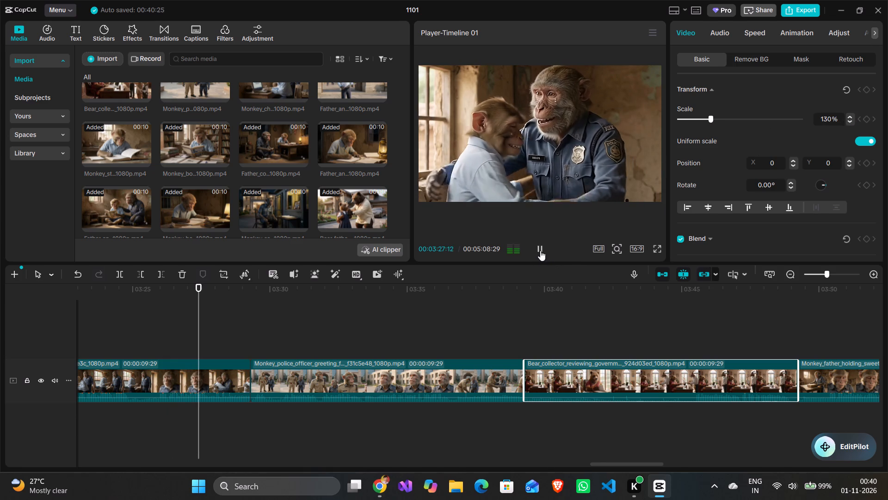
scroll(570, 344, left, 1)
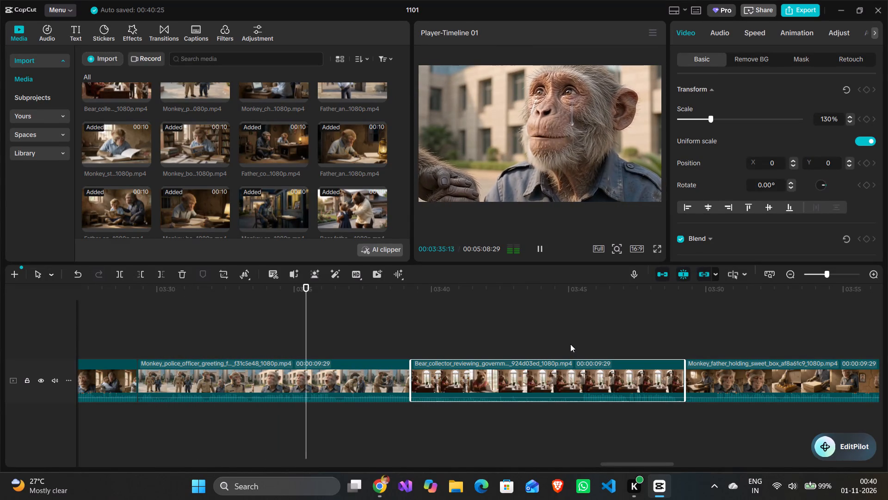
scroll(570, 344, left, 1)
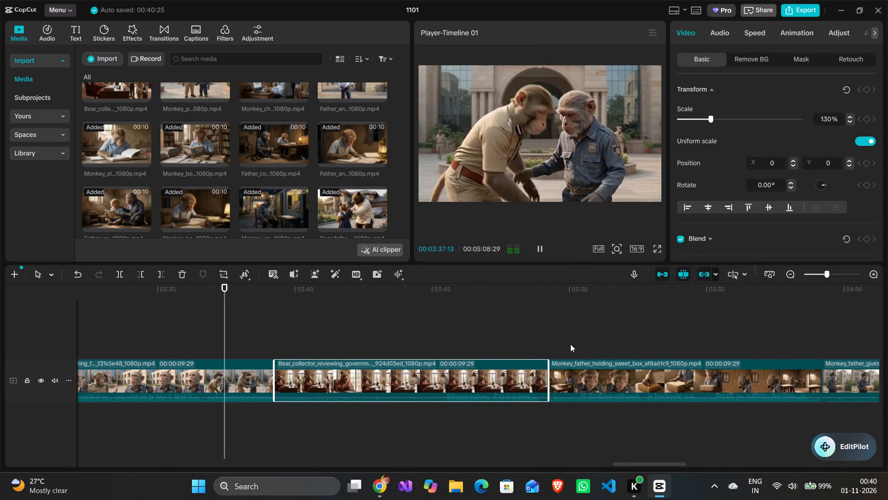
scroll(570, 344, left, 1)
click(572, 376)
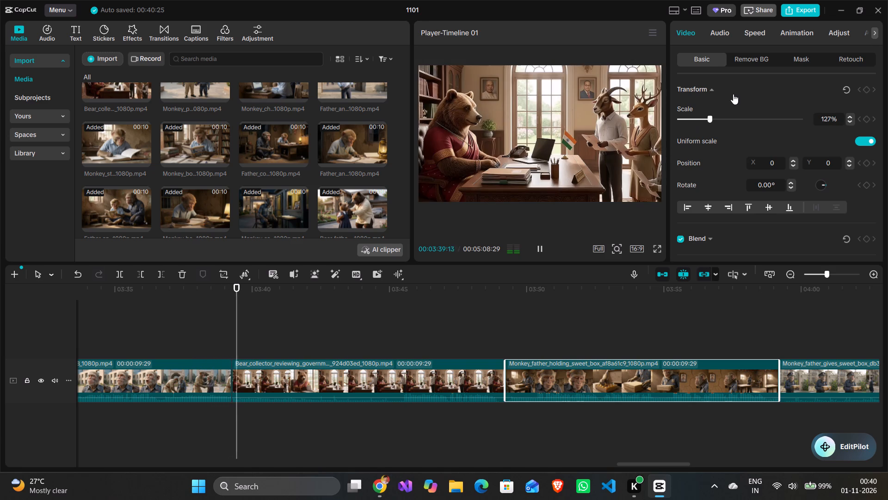
click(715, 118)
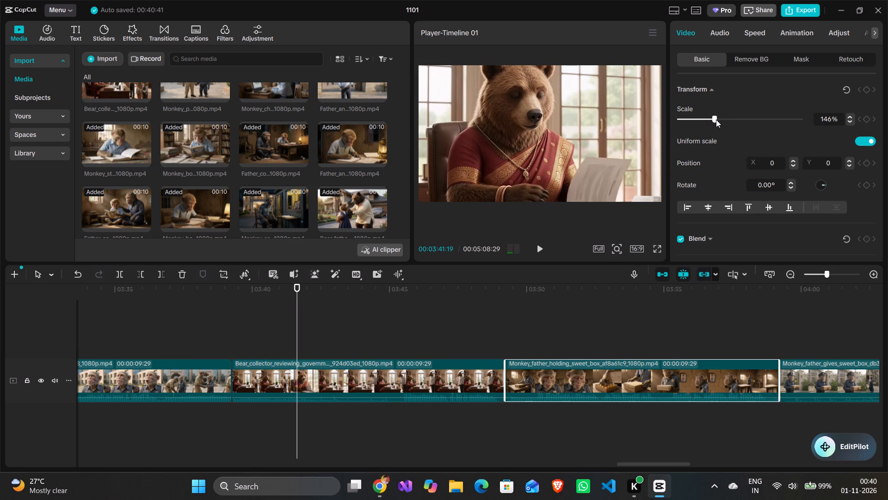
triple_click(848, 121)
triple_click(848, 121)
triple_click(848, 121)
triple_click(848, 121)
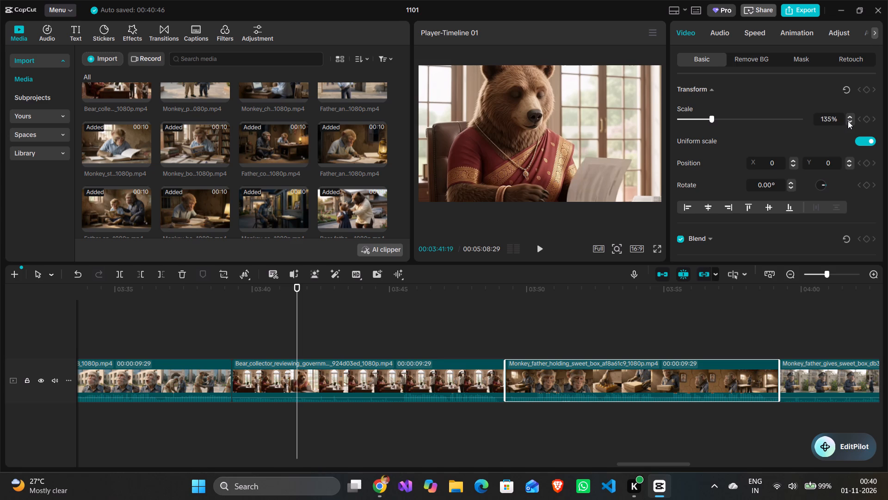
triple_click(848, 121)
click(848, 121)
Play from the bear collector scene into the sweet-box clips, checking the scale of Monkey_father_gives_sweet_box and Bear_dismisses_monkey_security.
click(542, 247)
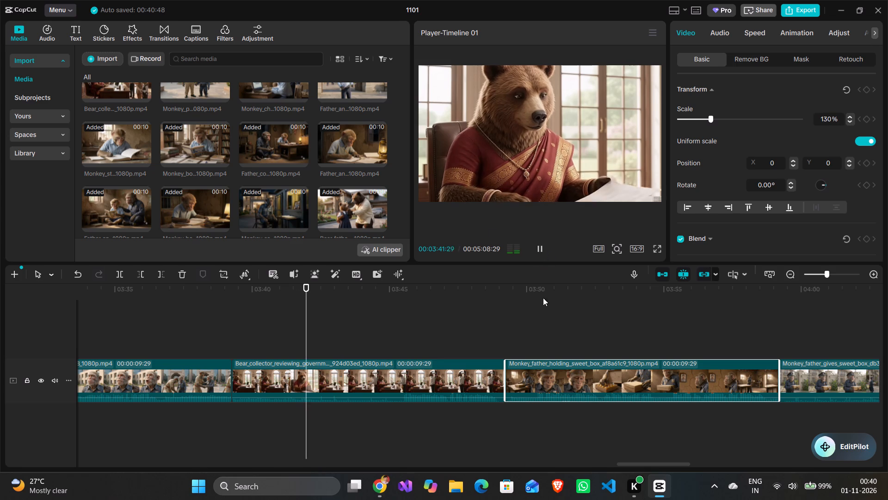
scroll(544, 319, left, 1)
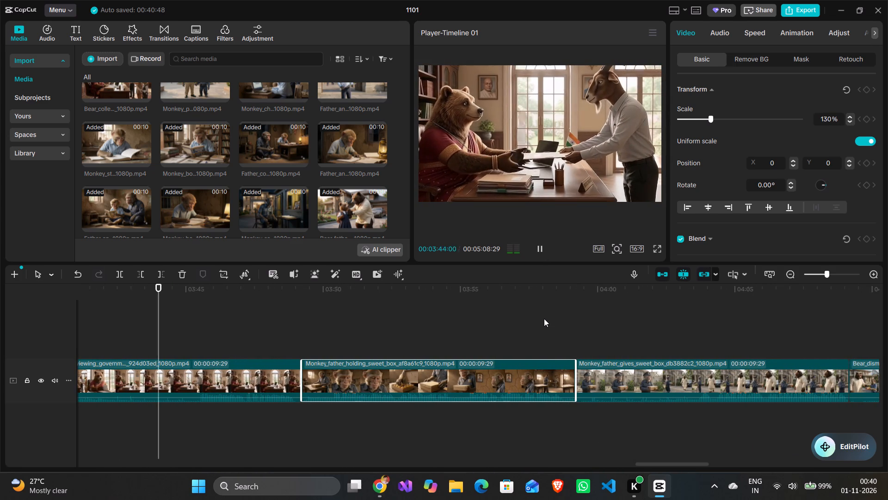
click(610, 387)
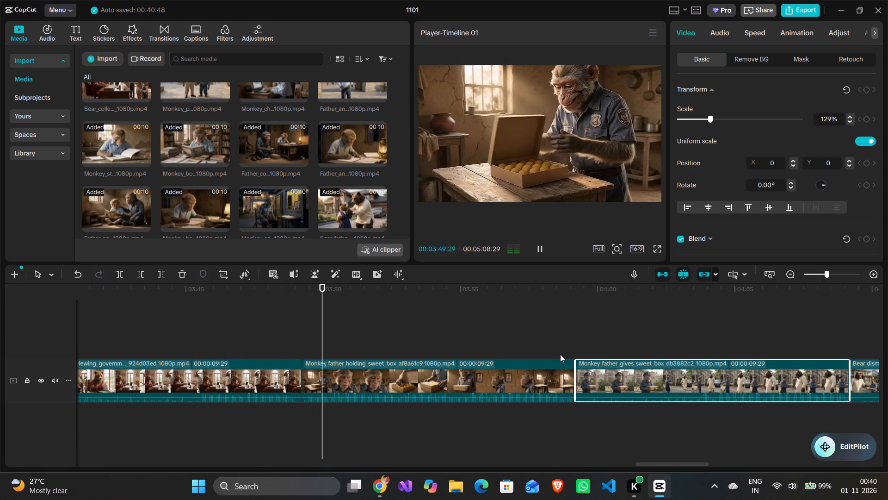
scroll(620, 321, left, 1)
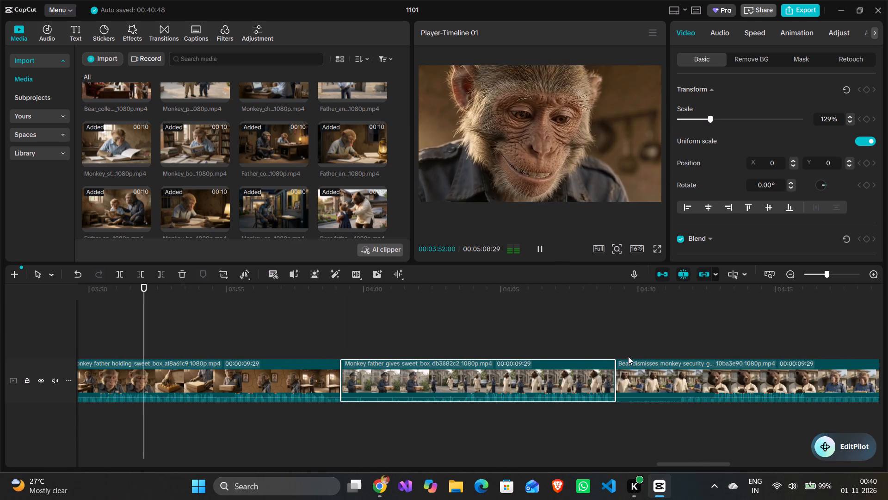
click(632, 366)
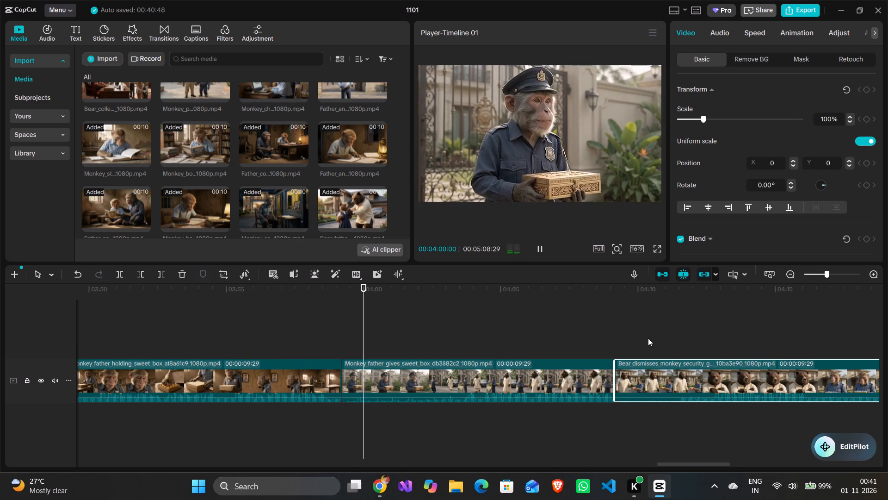
Pause playback and look through the media library for story scenes missing from the imported clips.
scroll(371, 190, up, 1)
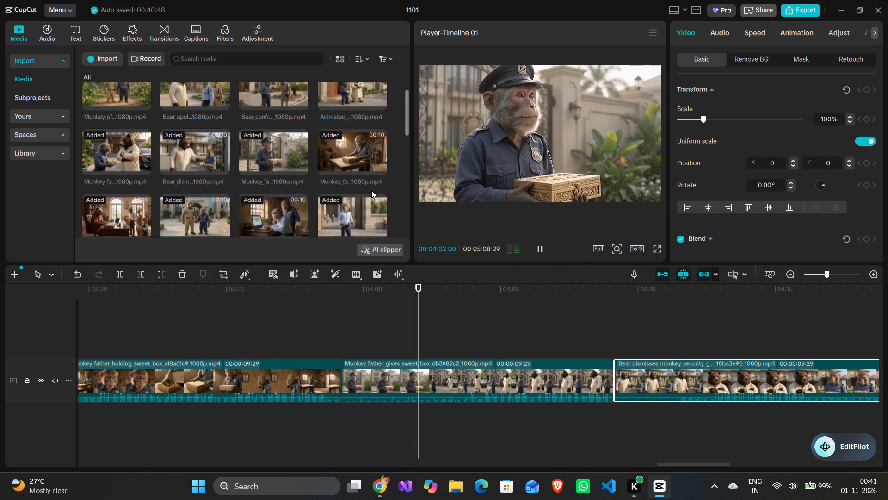
scroll(371, 190, up, 1)
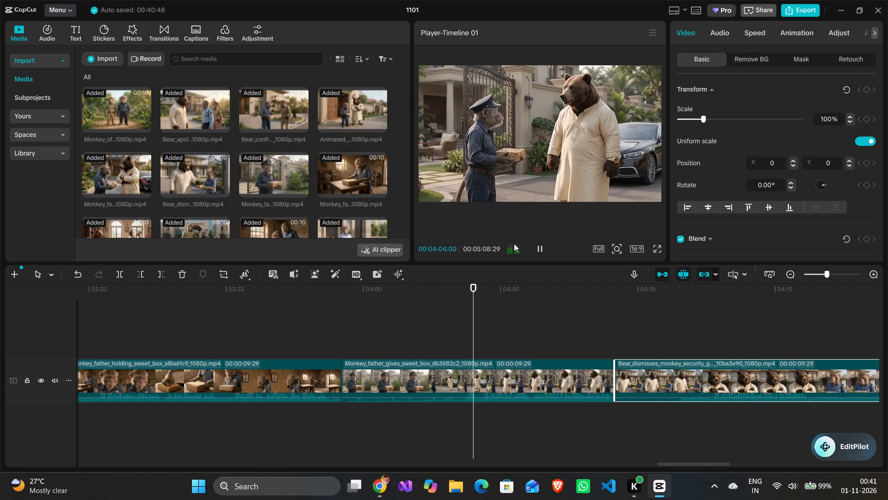
click(534, 250)
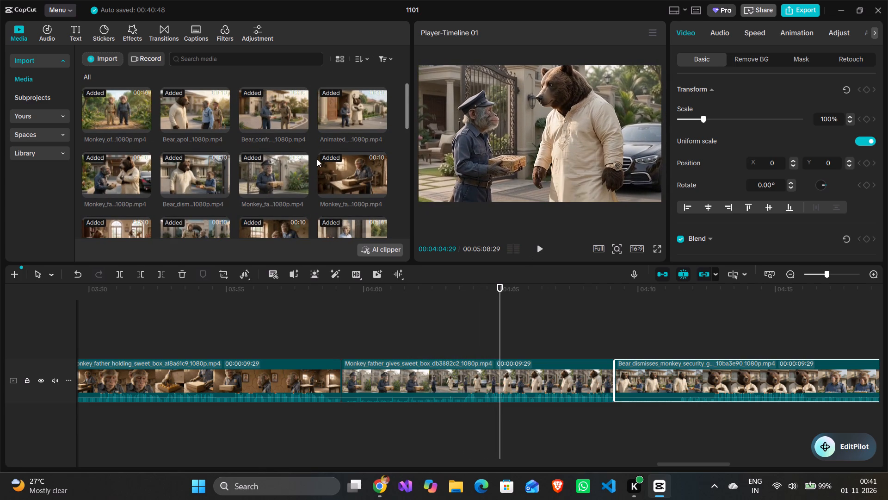
scroll(317, 159, down, 1)
scroll(317, 159, right, 1)
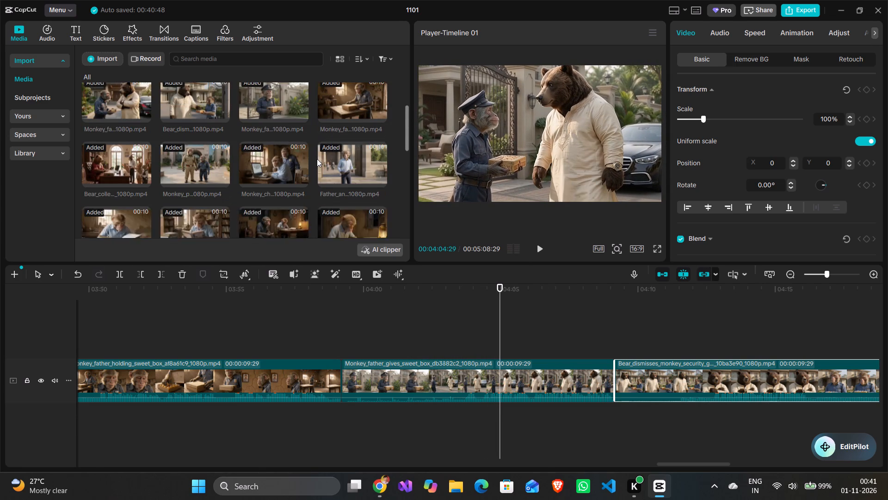
scroll(317, 159, right, 2)
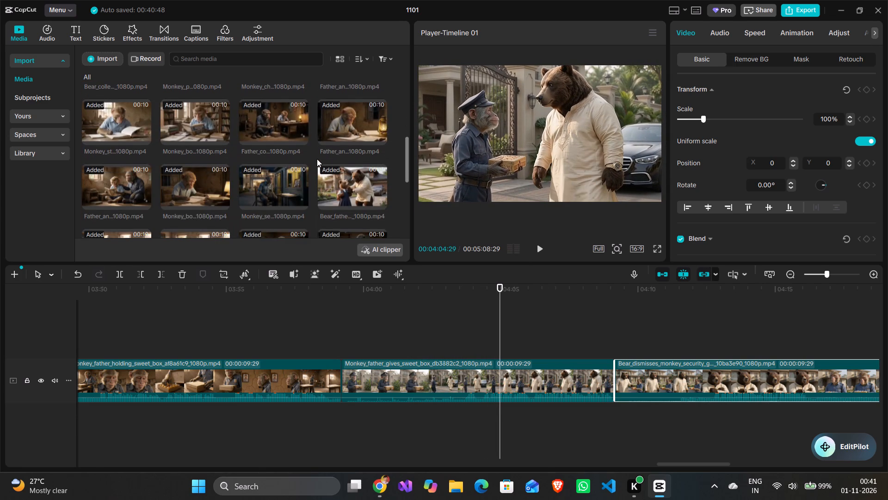
scroll(317, 159, right, 1)
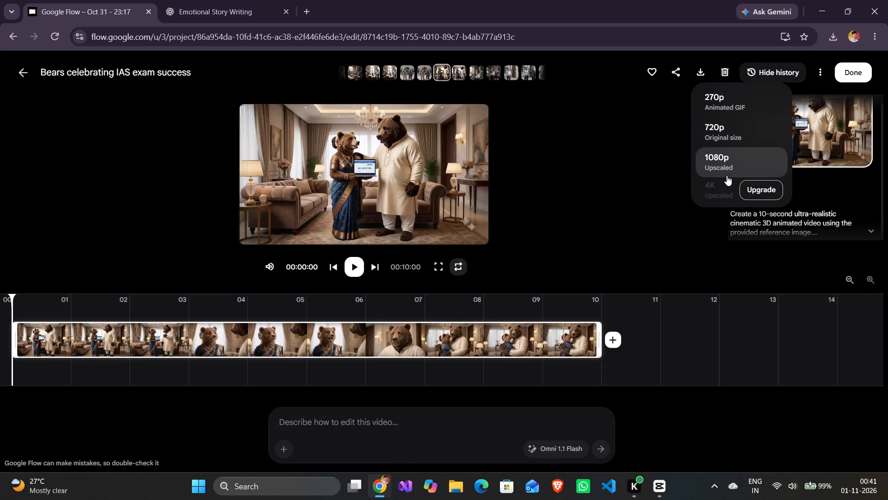
click(17, 71)
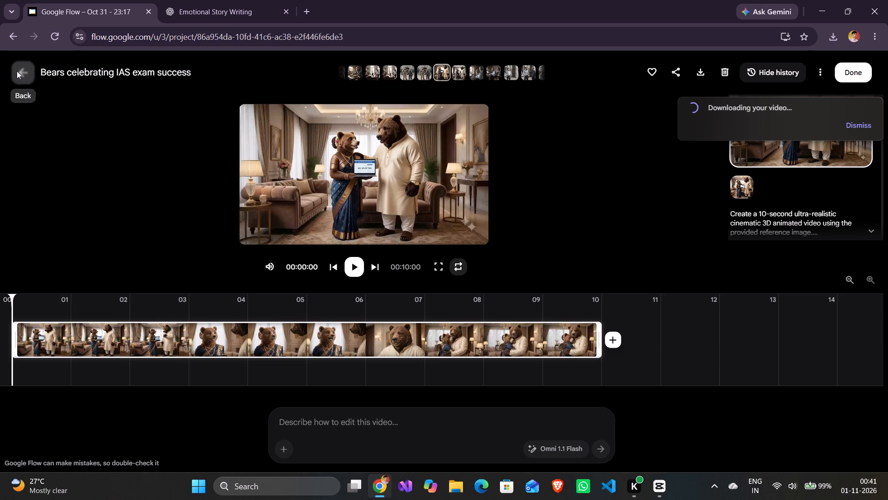
Find the monkey police officer greeting video outside the police headquarters, preview it, and return to the media list.
scroll(462, 235, up, 3)
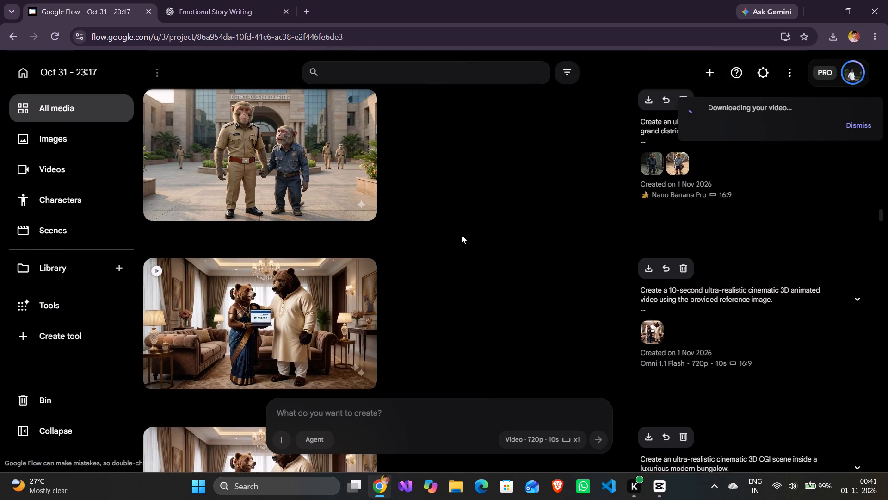
scroll(462, 235, up, 3)
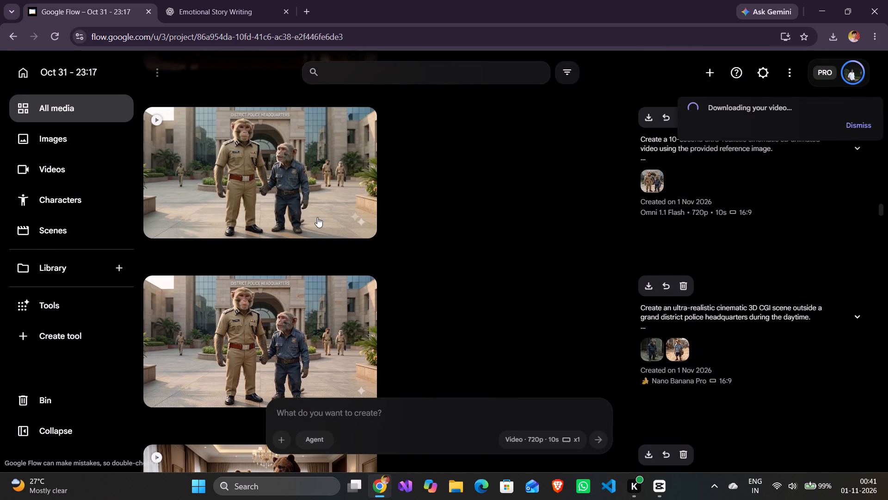
scroll(317, 217, up, 2)
click(335, 291)
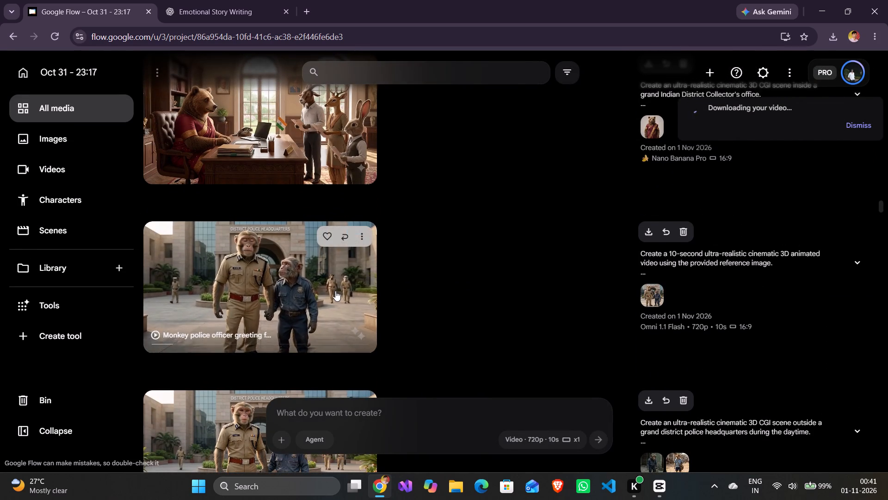
click(353, 269)
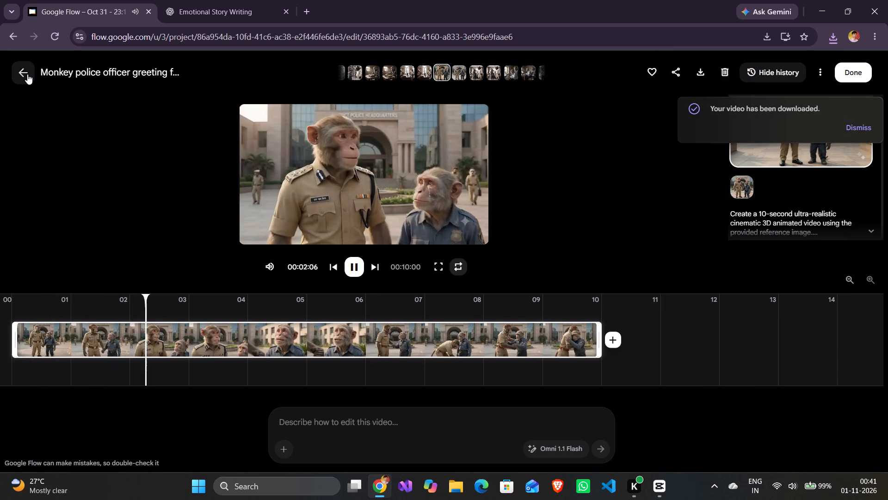
click(27, 74)
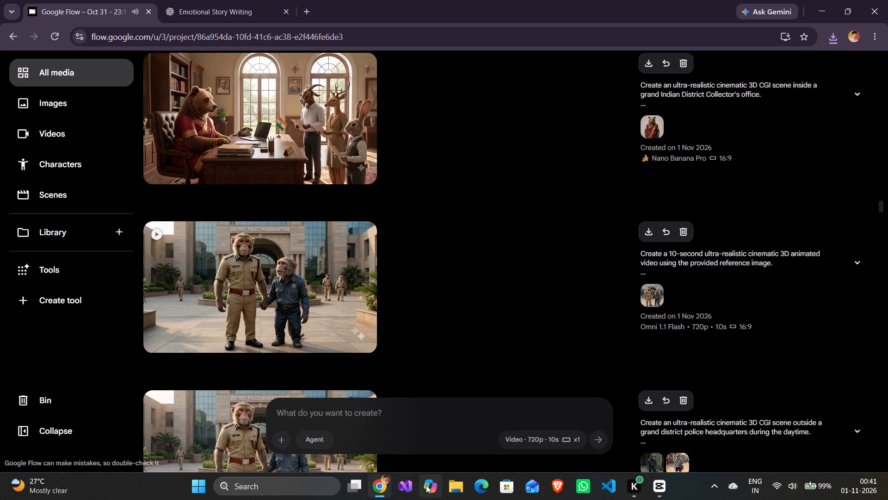
Switch to CapCut, import the Bears_celebrating_IAS_exam_success file from Downloads, and insert it directly before the Monkey_police_officer_greeting clip.
click(655, 492)
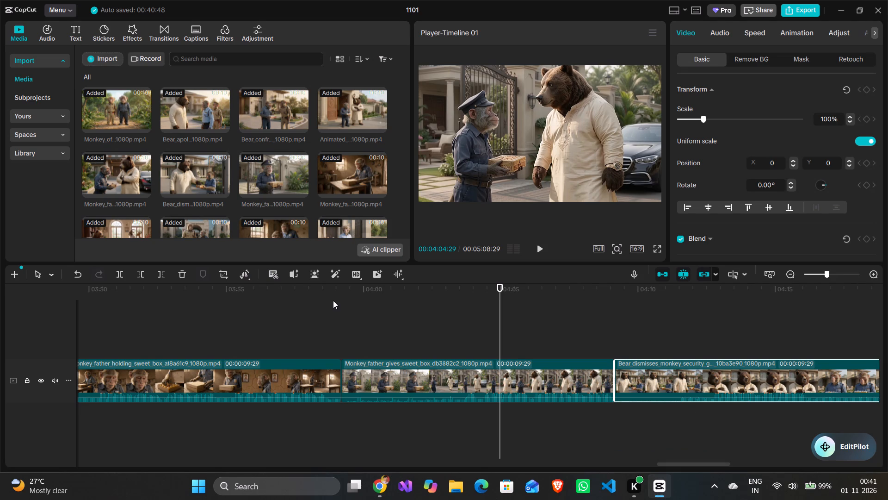
click(524, 323)
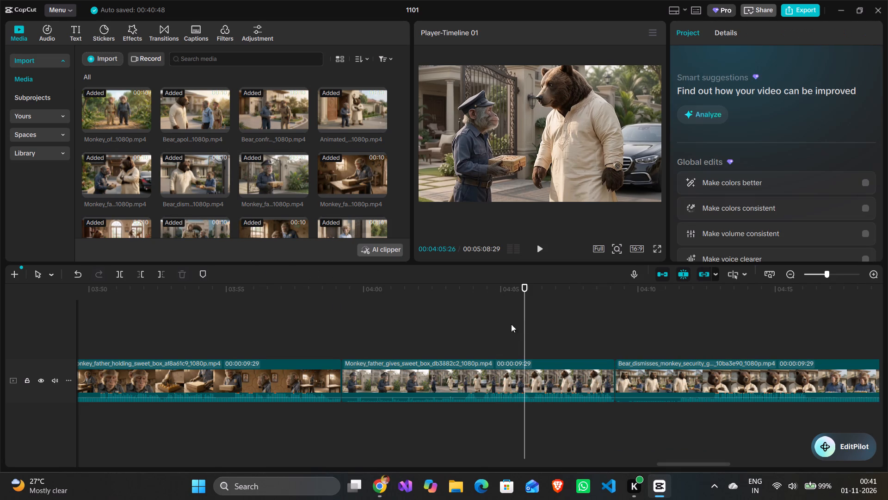
click(333, 306)
drag(333, 306, 229, 317)
scroll(303, 344, right, 1)
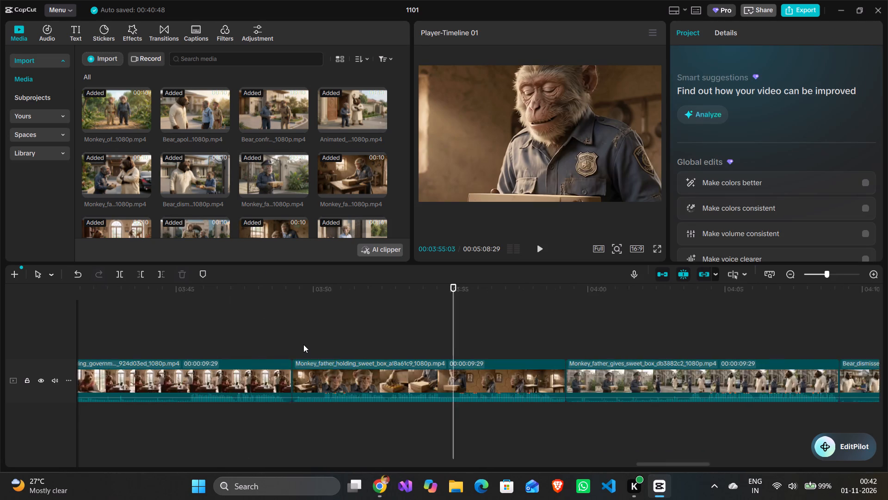
scroll(303, 344, right, 1)
click(334, 343)
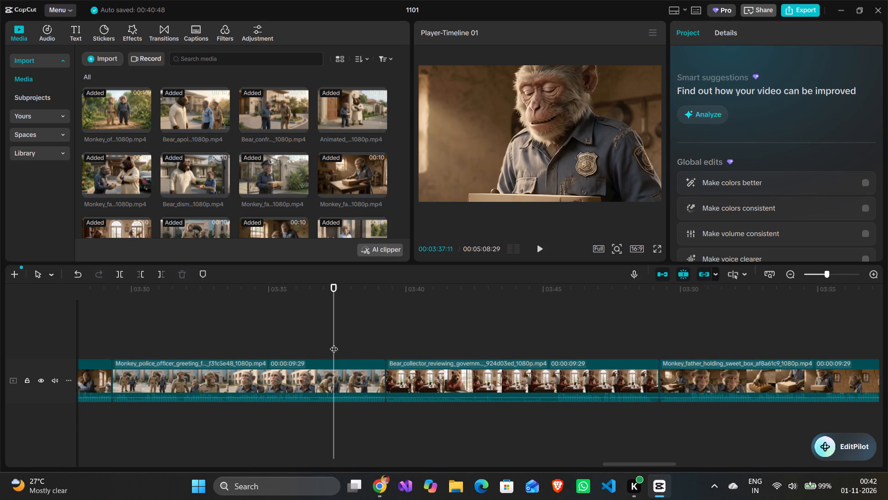
click(252, 326)
click(123, 325)
drag(123, 325, 274, 324)
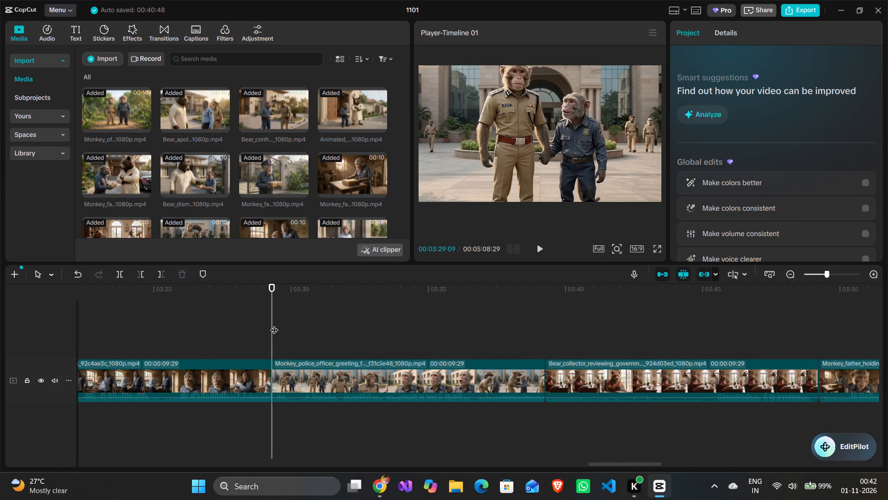
click(111, 63)
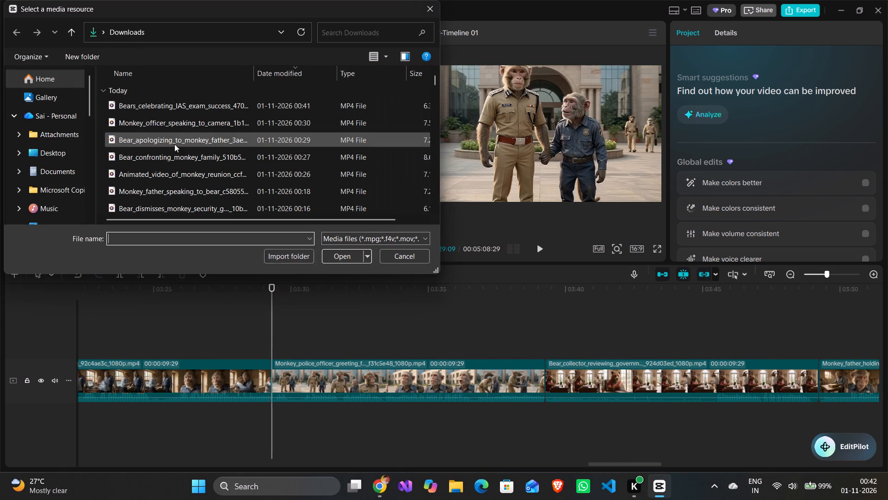
double_click(181, 111)
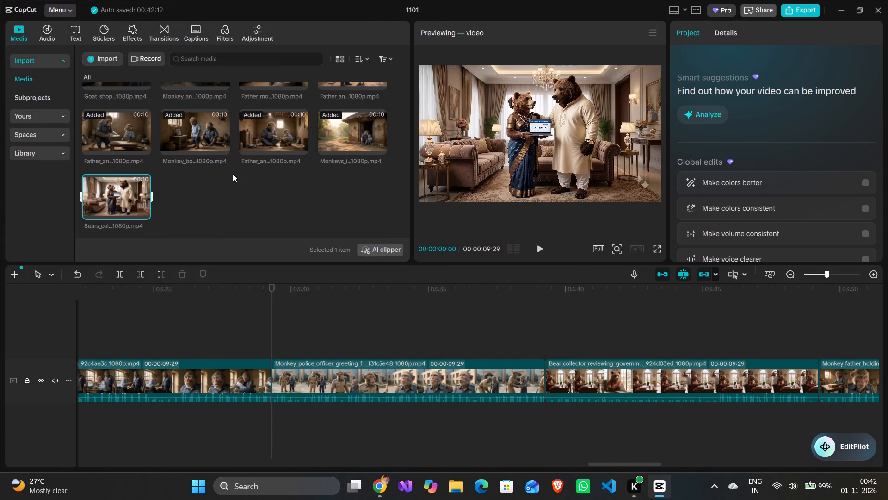
click(145, 211)
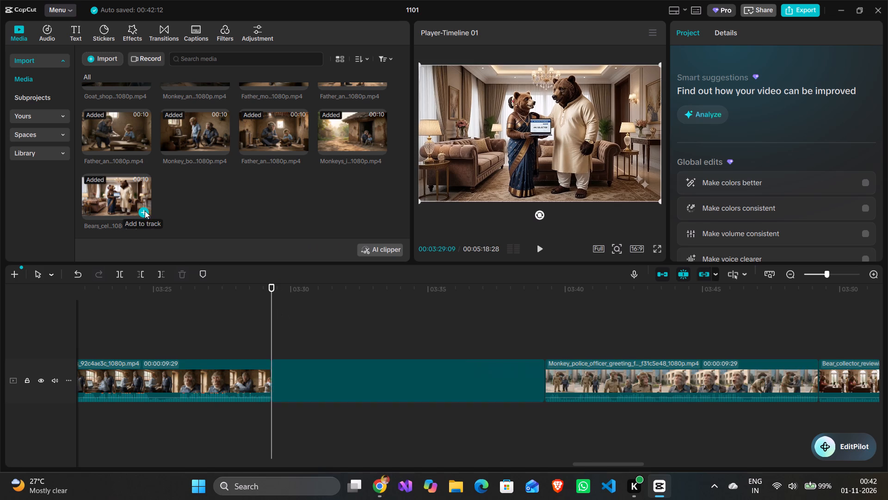
Set the scale of the Bears_celebrating_IAS_exam_success clip on the timeline to 129%.
click(234, 332)
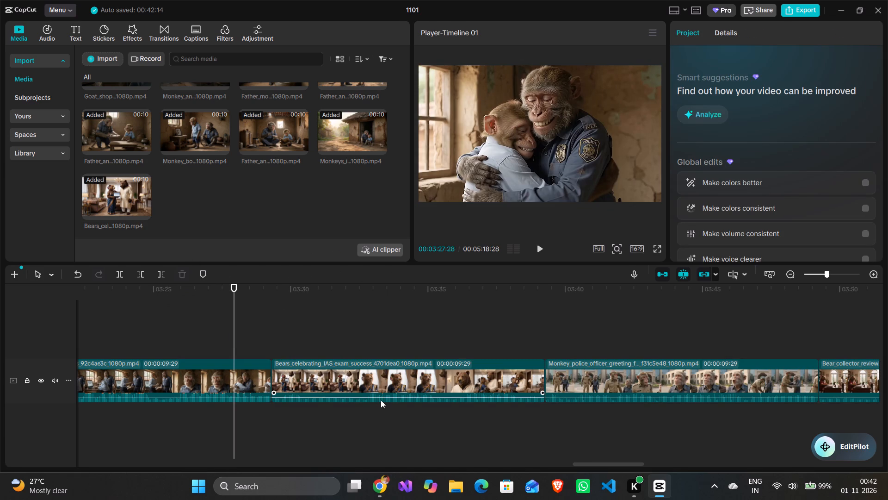
click(400, 384)
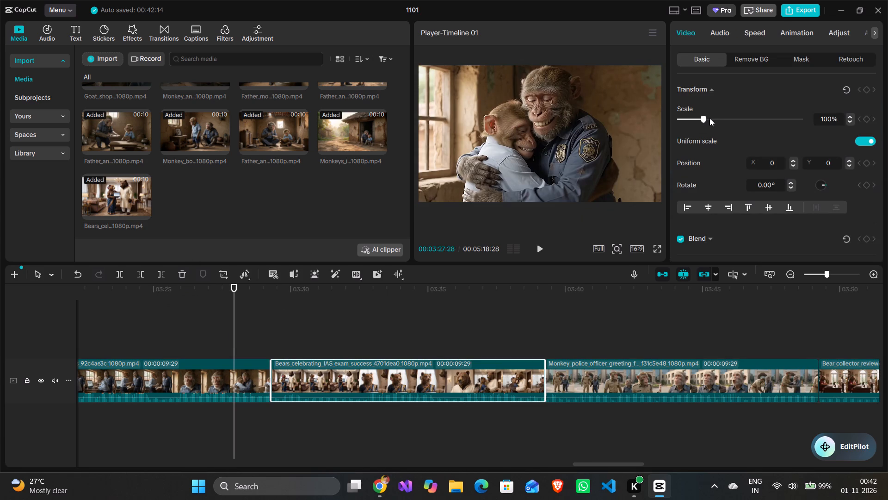
click(709, 117)
click(712, 119)
triple_click(850, 120)
triple_click(850, 120)
Play from before the bear celebration into the collector scene, checking the scale of Bear_collector_reviewing and Monkey_father_holding_sweet_box, and move on to the sweet-box clip's end.
click(545, 244)
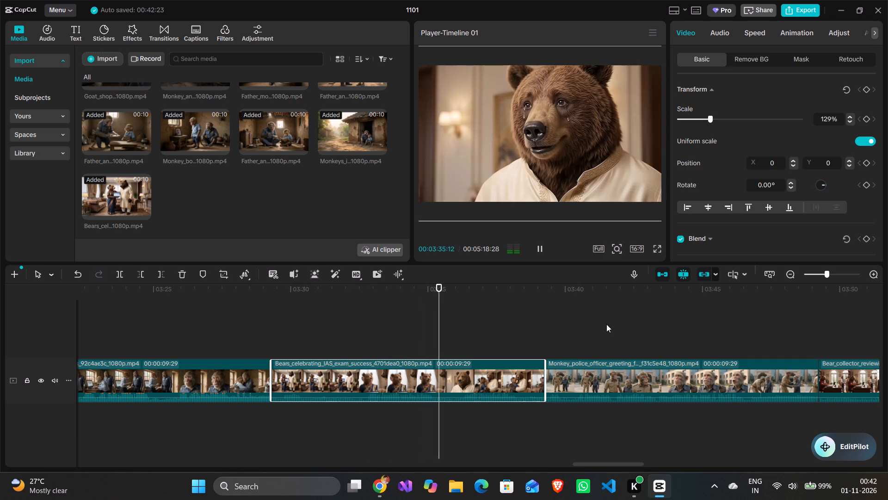
scroll(610, 323, left, 1)
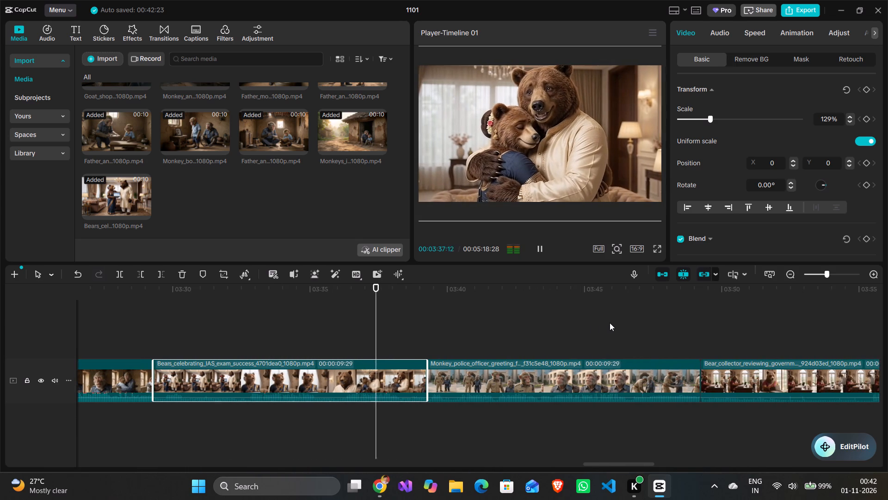
scroll(610, 323, left, 1)
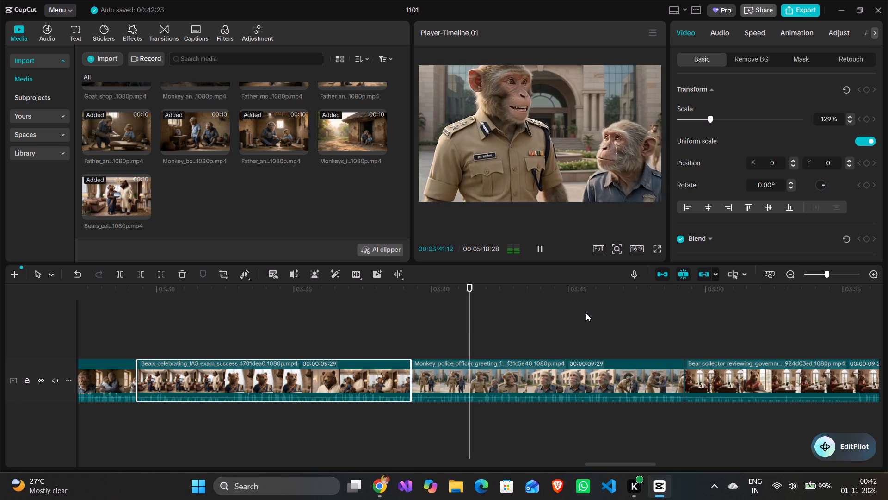
scroll(586, 313, left, 1)
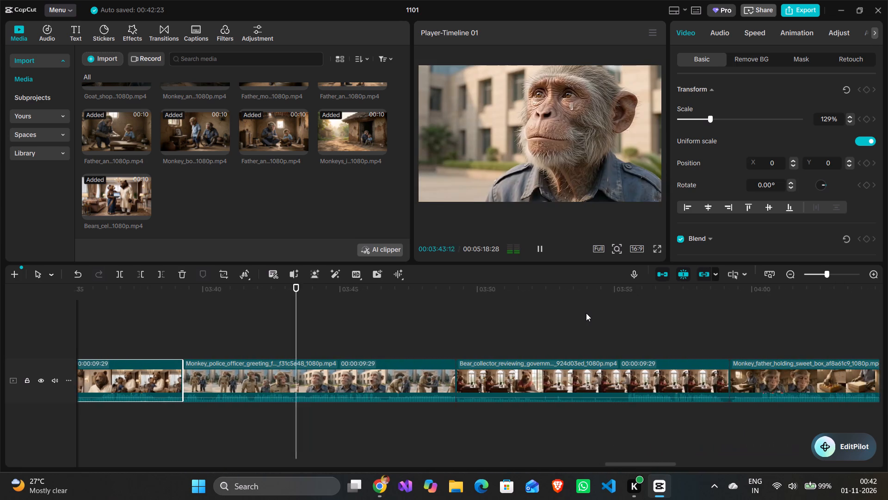
scroll(586, 313, left, 2)
click(552, 369)
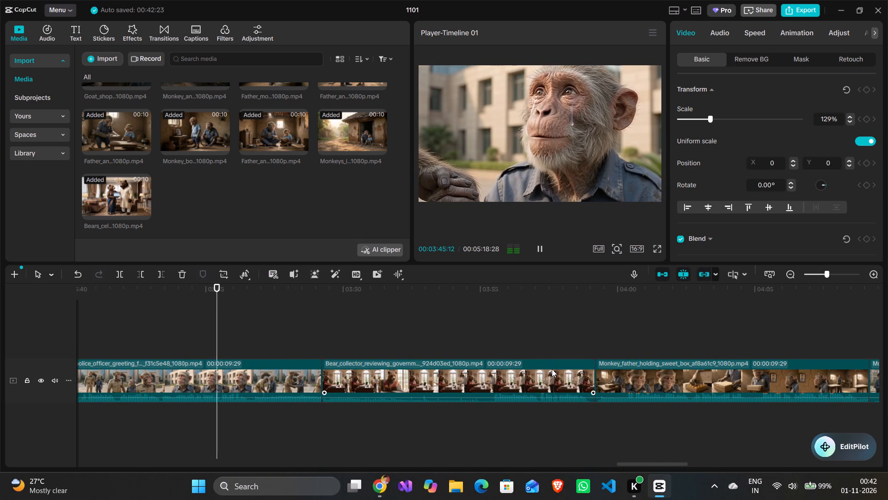
click(654, 377)
scroll(653, 330, left, 1)
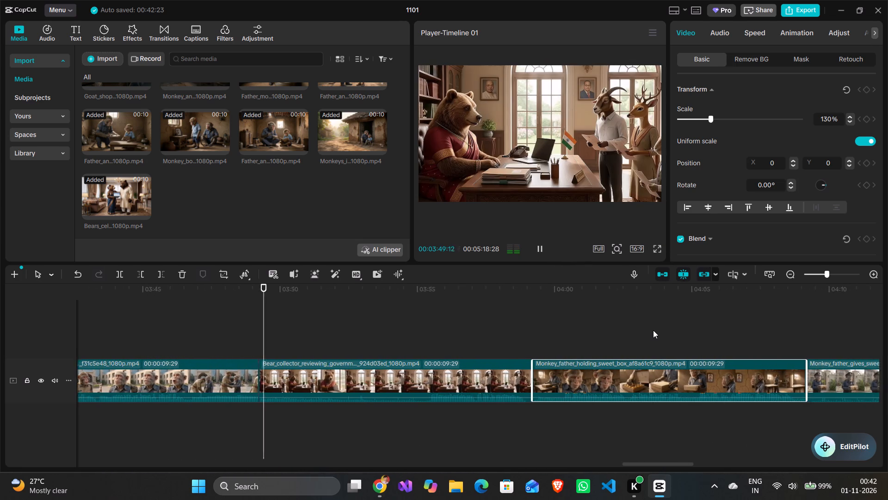
scroll(653, 330, left, 2)
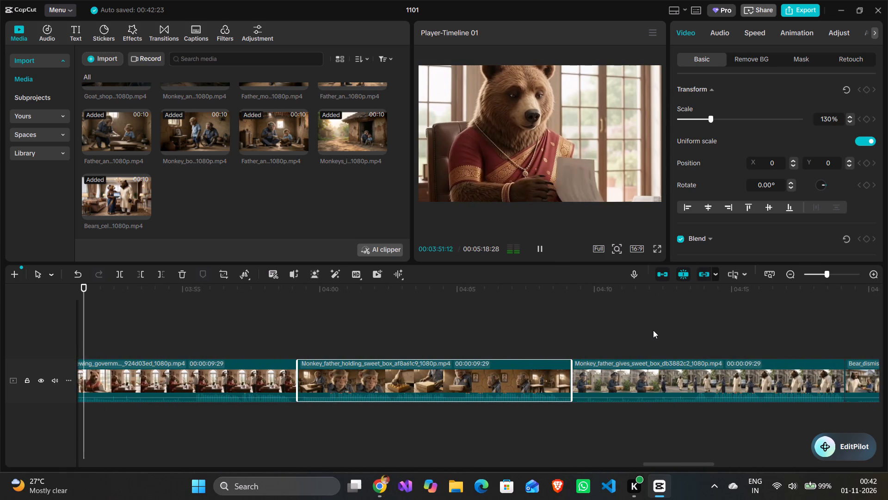
click(542, 336)
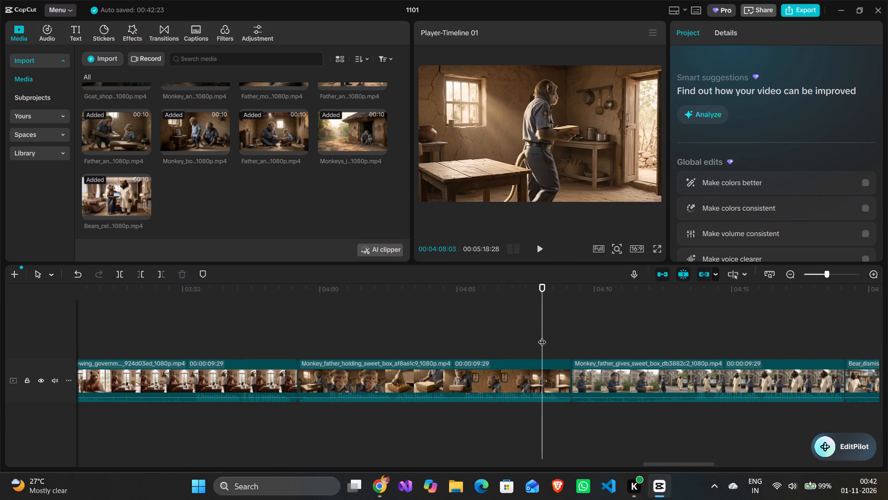
Play on into the Monkey_father_gives_sweet_box scene and set the scale of the following Bear_dismisses_monkey_security clip to 129%.
click(601, 380)
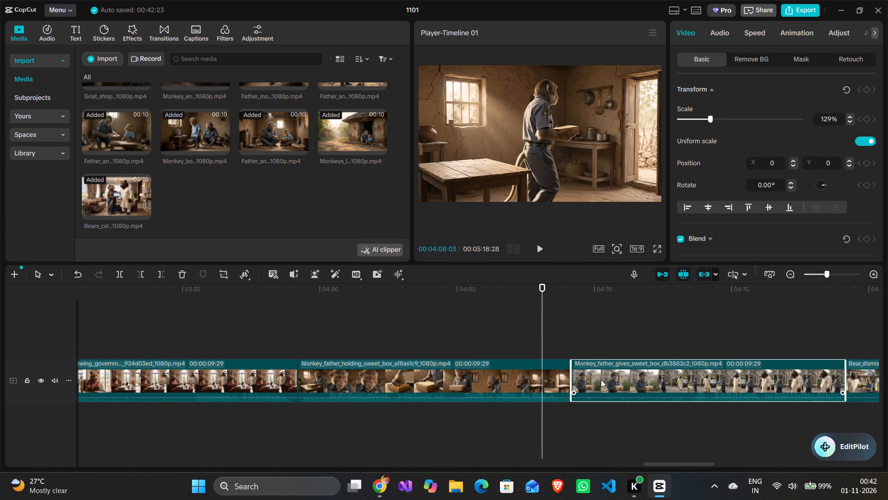
click(537, 242)
scroll(620, 347, left, 1)
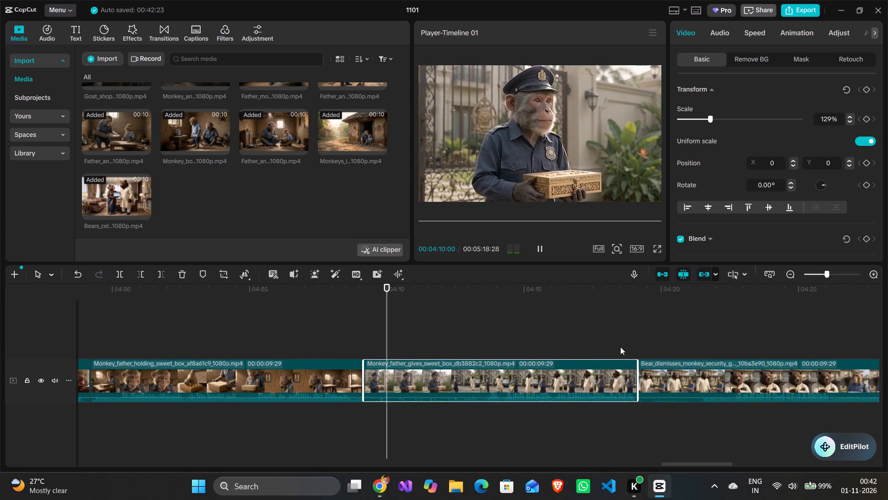
scroll(620, 347, left, 1)
click(625, 375)
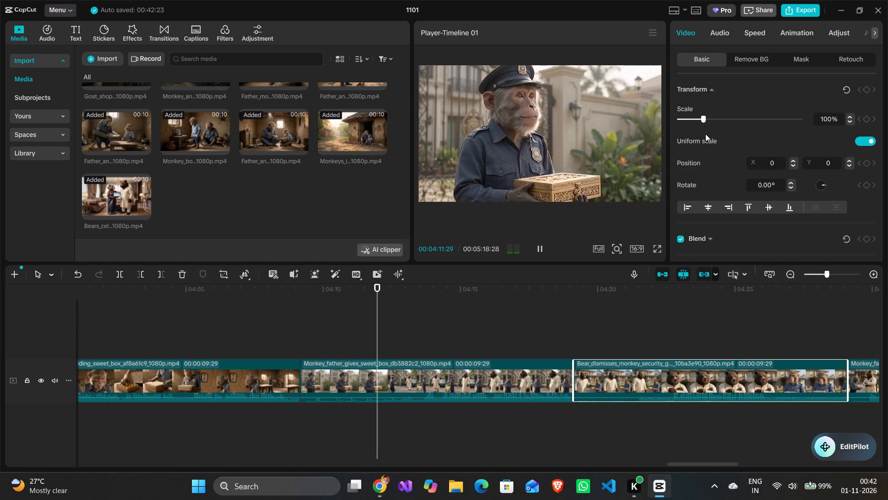
click(708, 118)
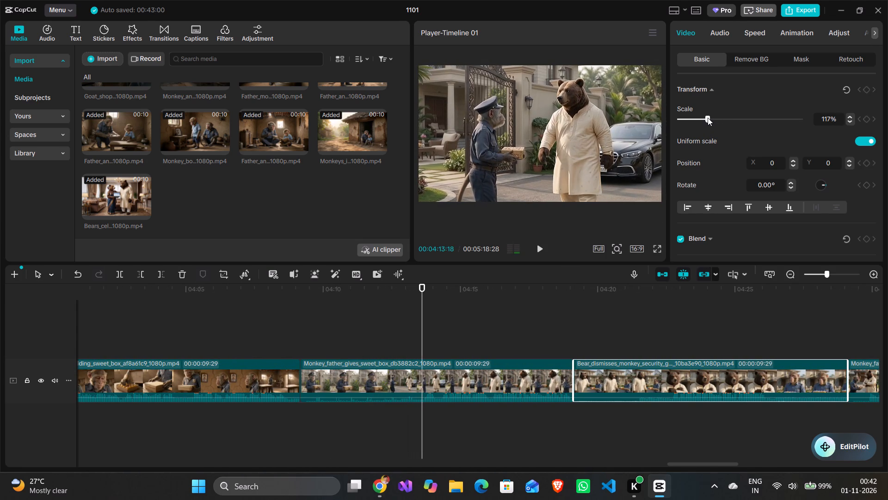
triple_click(851, 117)
triple_click(851, 117)
triple_click(851, 117)
triple_click(851, 117)
Continue playback and set the scale of the Monkey_father_speaking_to_bear clip to 130%.
click(536, 250)
scroll(564, 330, left, 2)
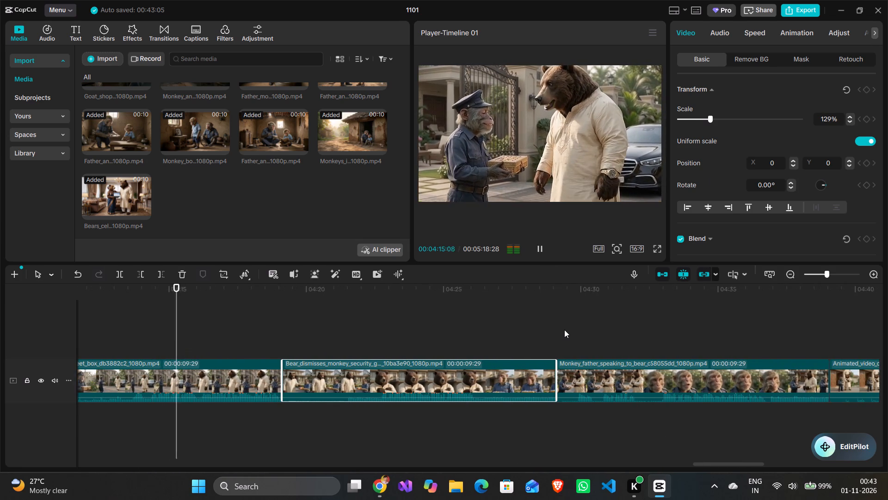
click(576, 373)
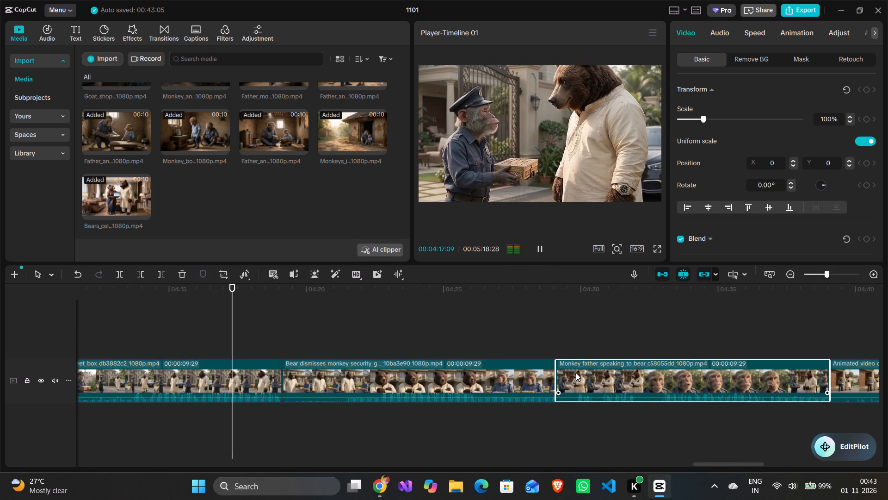
click(712, 119)
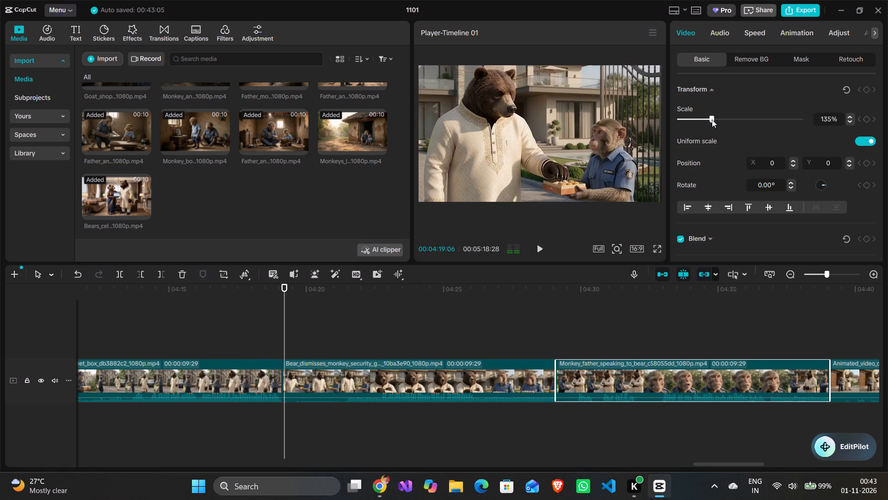
triple_click(853, 121)
click(853, 121)
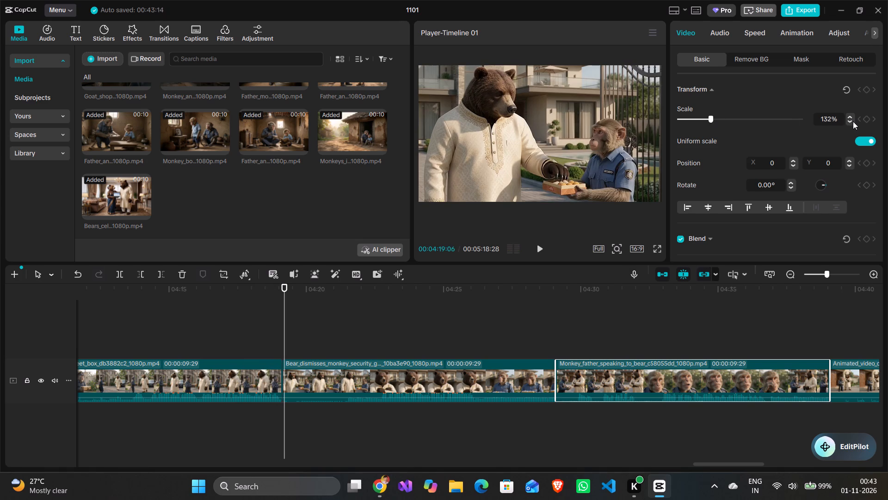
click(853, 121)
Play through the bear's dismissal scene and set the scale of the Animated_video_of_monkey_reunion clip to 129%.
click(542, 249)
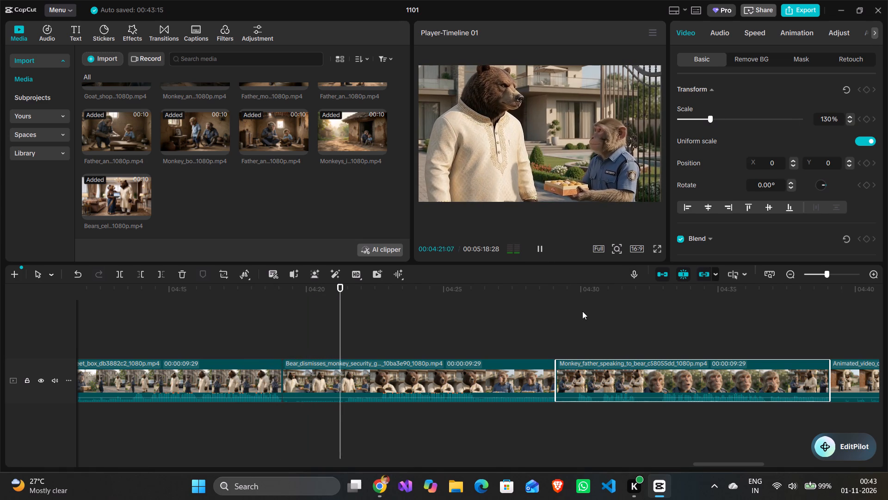
scroll(582, 311, left, 1)
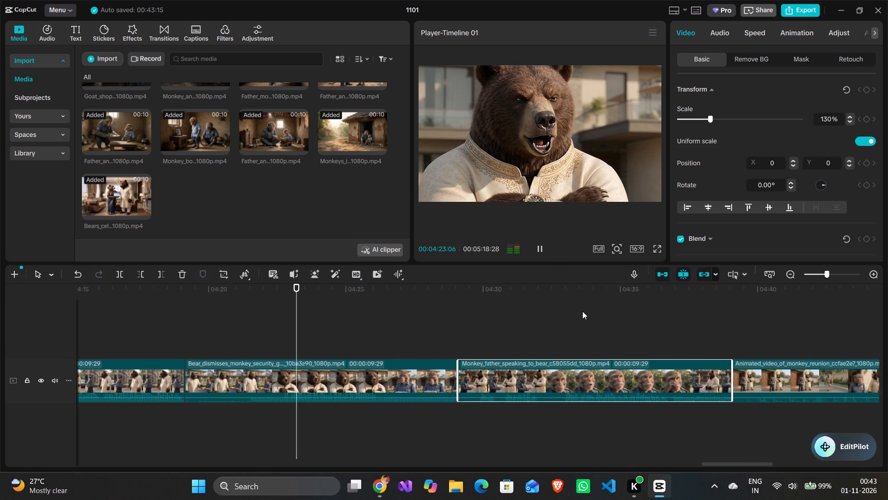
scroll(582, 311, left, 2)
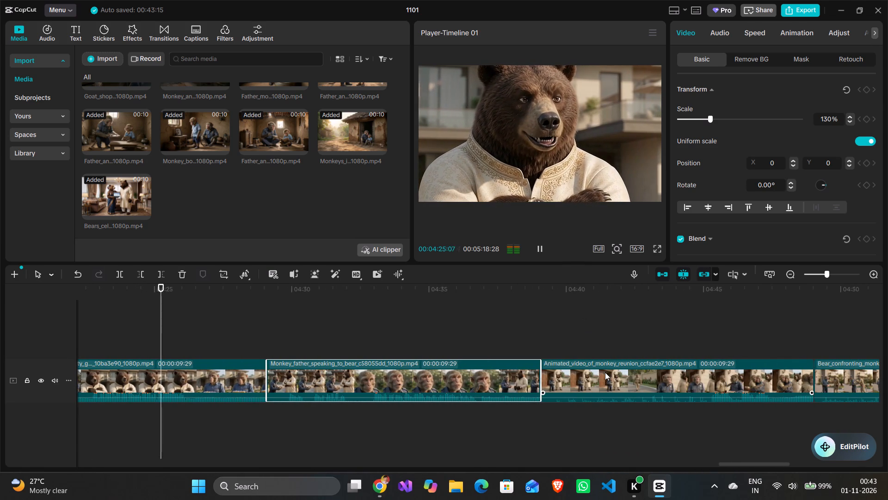
click(605, 373)
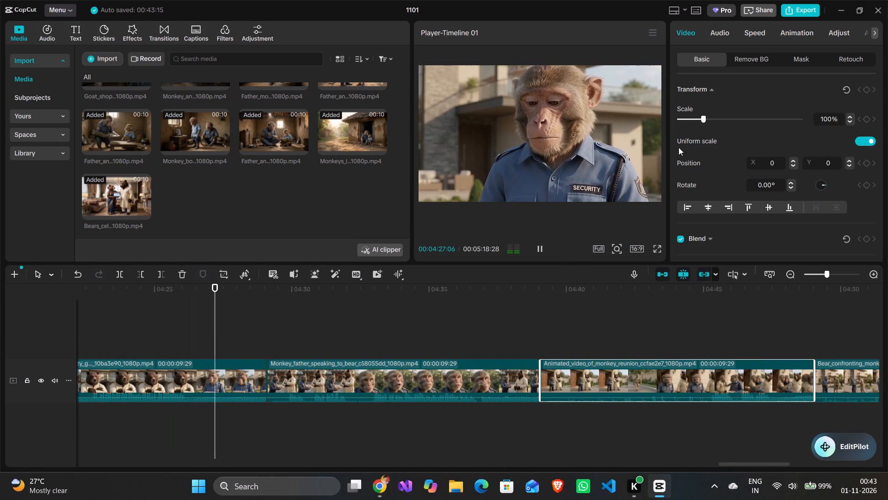
click(710, 119)
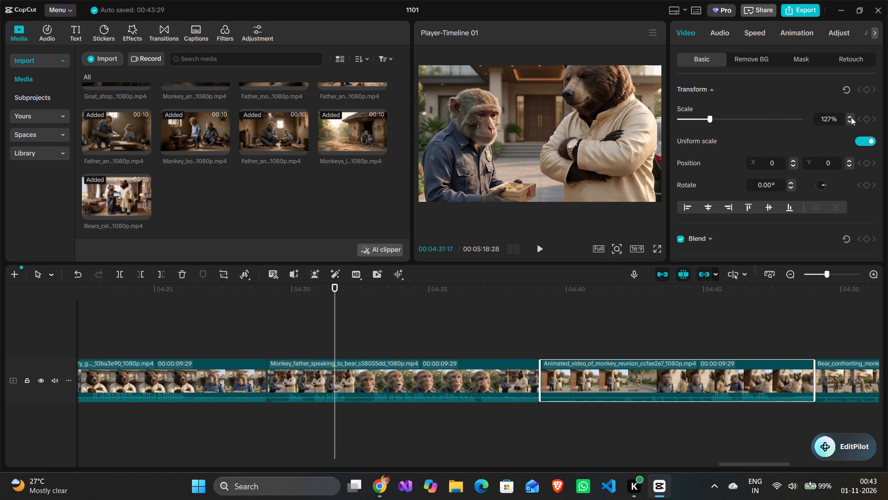
double_click(851, 117)
Play through the monkey reunion scene and set the scale of the Bear_confronting_monkey_family clip to 132%.
click(541, 251)
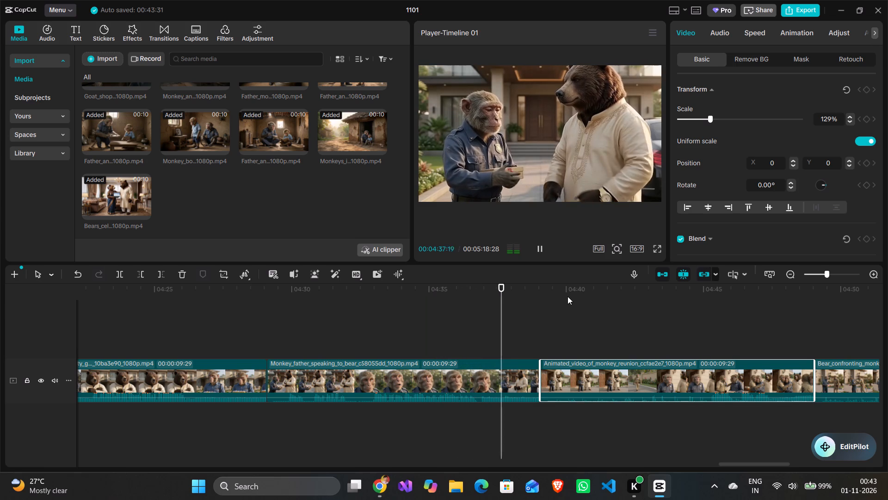
scroll(592, 375, left, 1)
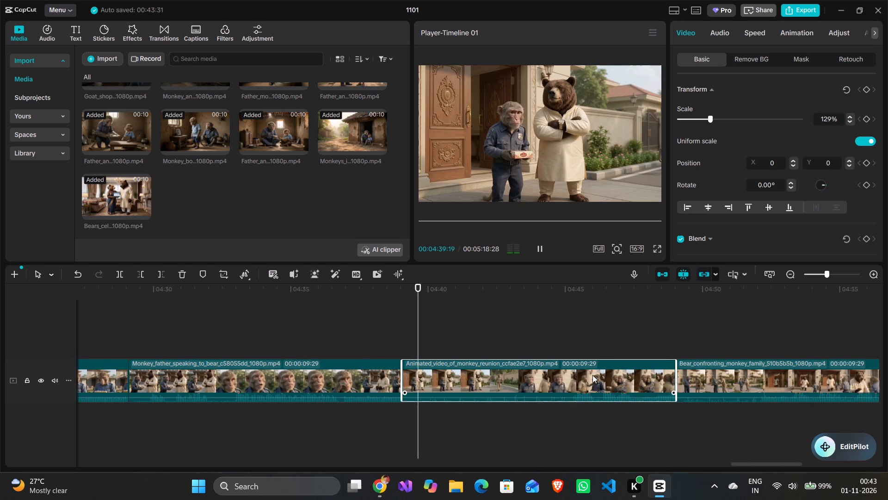
scroll(592, 375, left, 3)
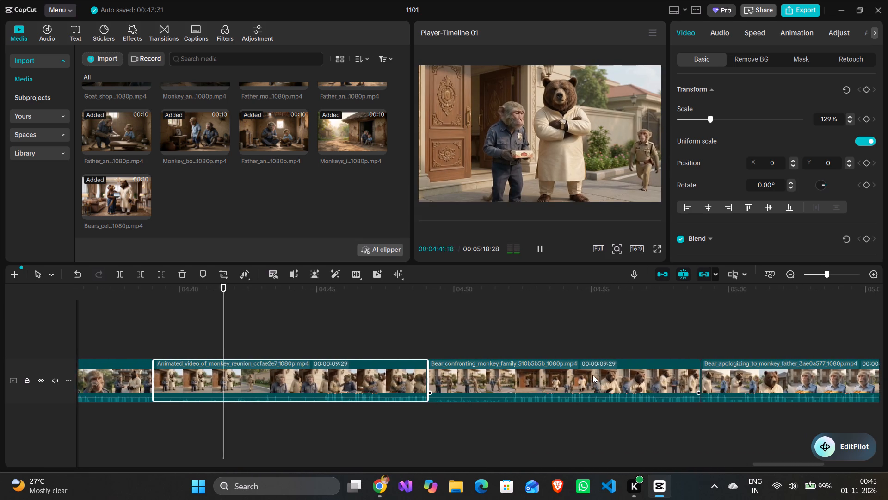
scroll(592, 375, left, 1)
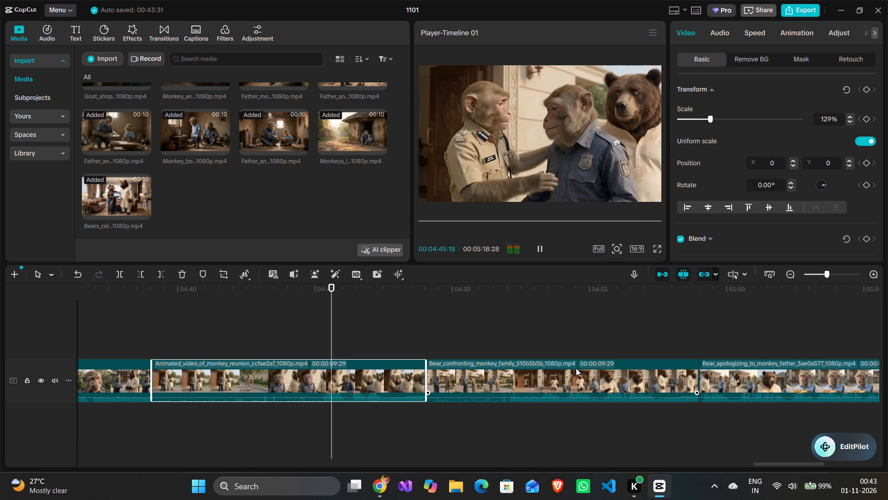
click(575, 377)
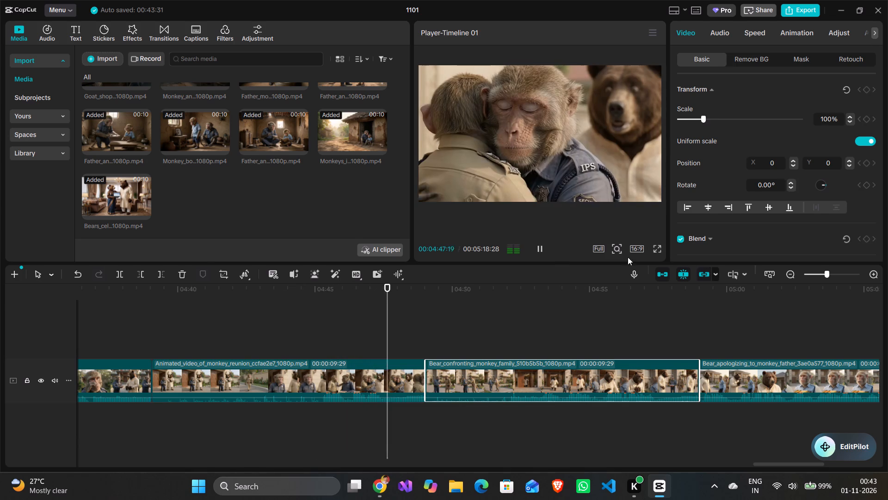
click(709, 121)
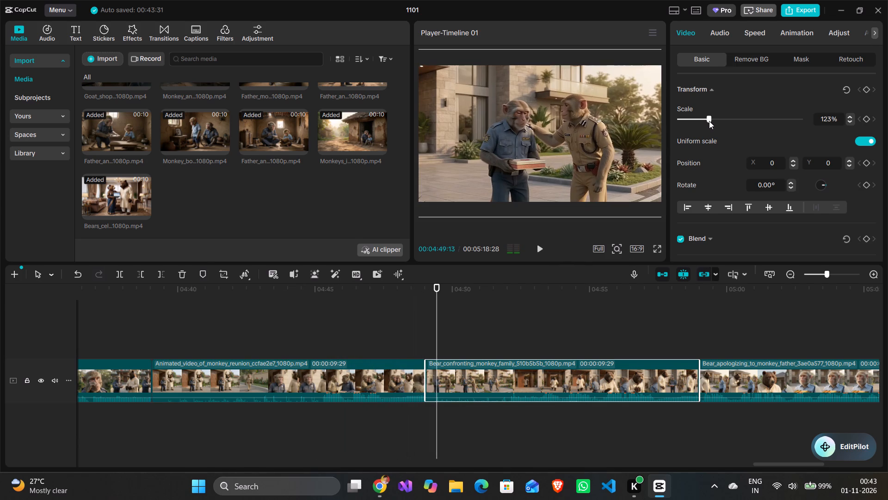
click(710, 121)
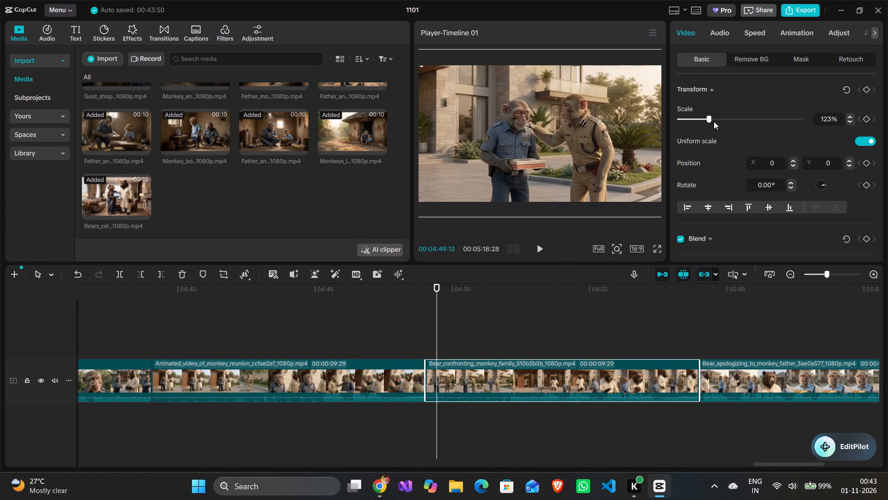
click(714, 121)
click(711, 119)
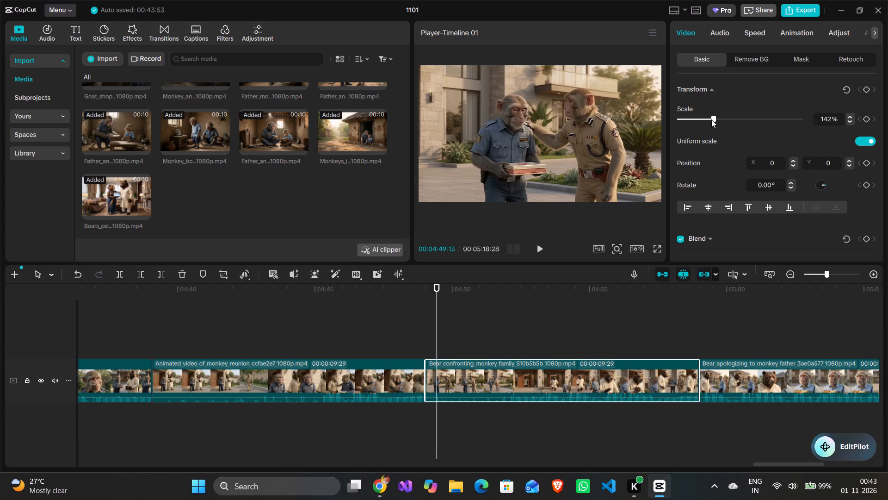
triple_click(850, 120)
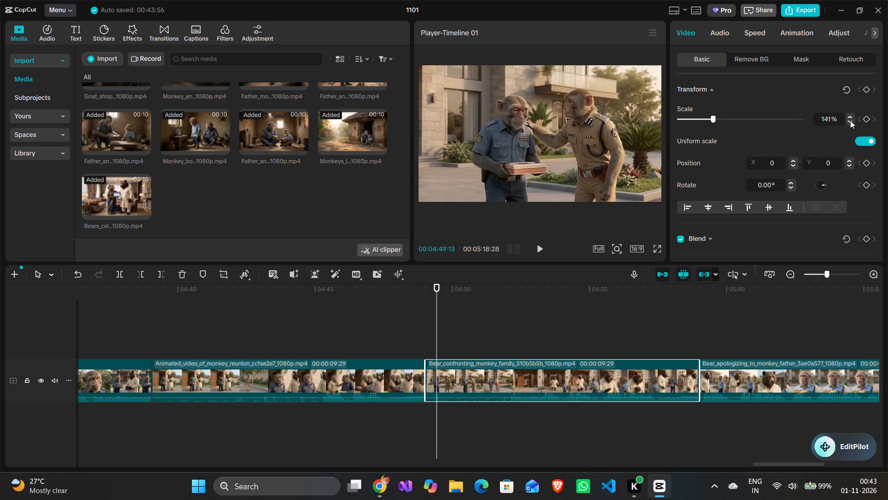
triple_click(850, 120)
triple_click(850, 120)
click(850, 120)
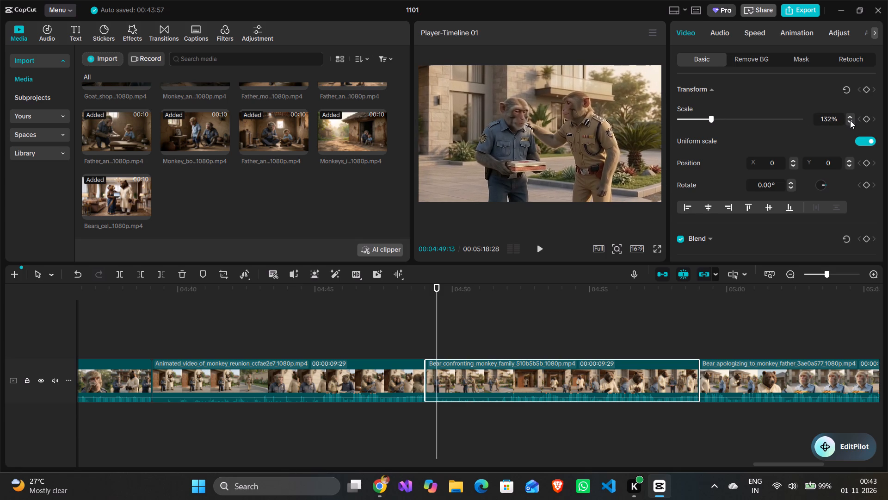
Review the Bear_confronting_monkey_family clip and the opening of Bear_apologizing_to_monkey_father, replaying from the bear's exit through the front door.
click(534, 251)
scroll(546, 302, left, 1)
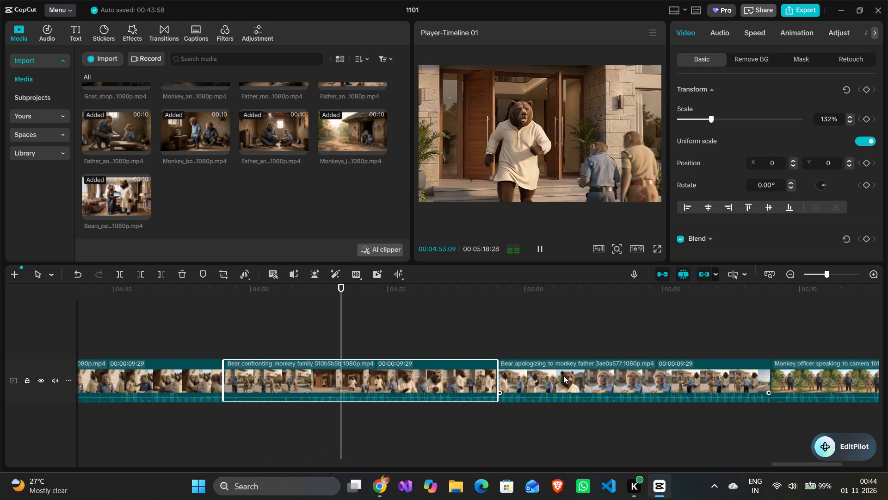
click(563, 375)
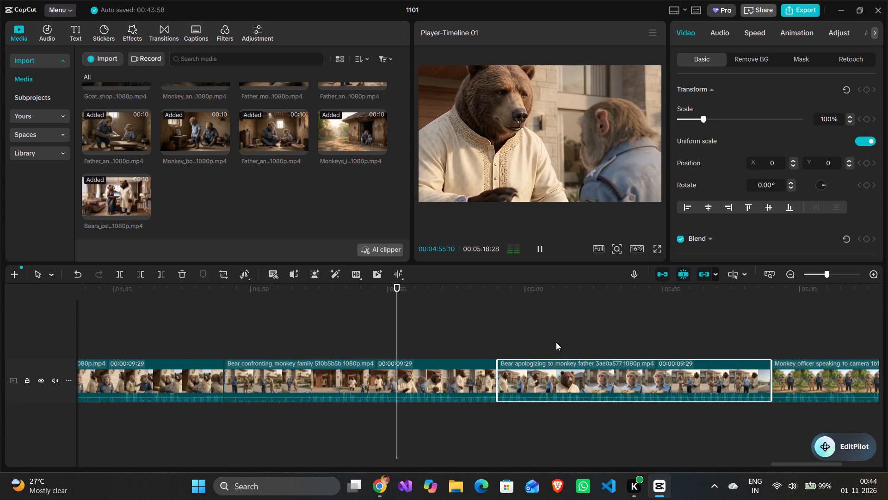
click(553, 339)
double_click(543, 338)
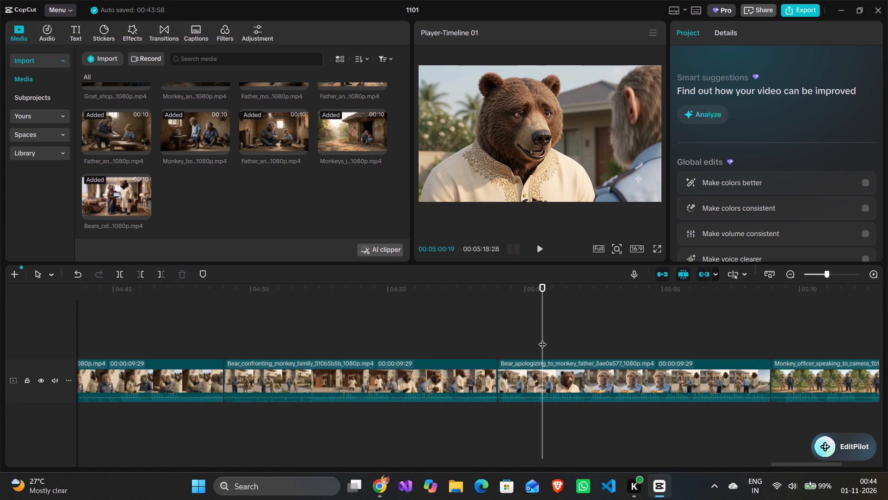
drag(543, 338, 510, 337)
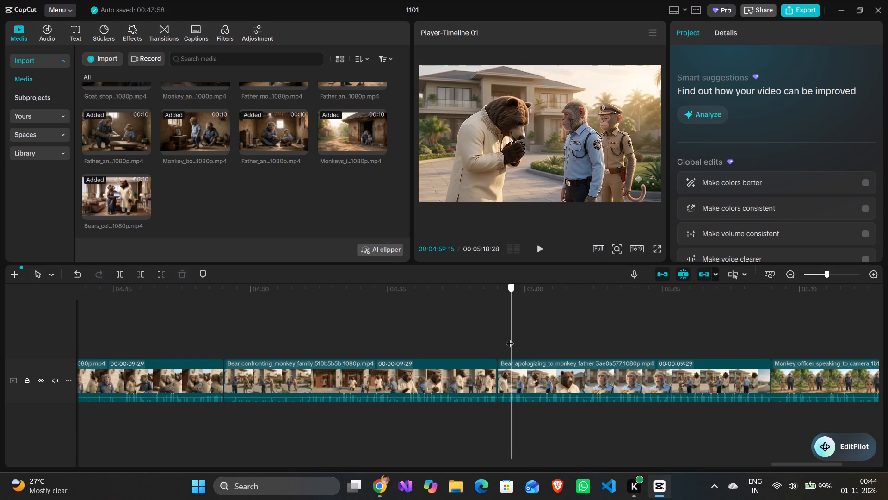
drag(510, 337, 325, 322)
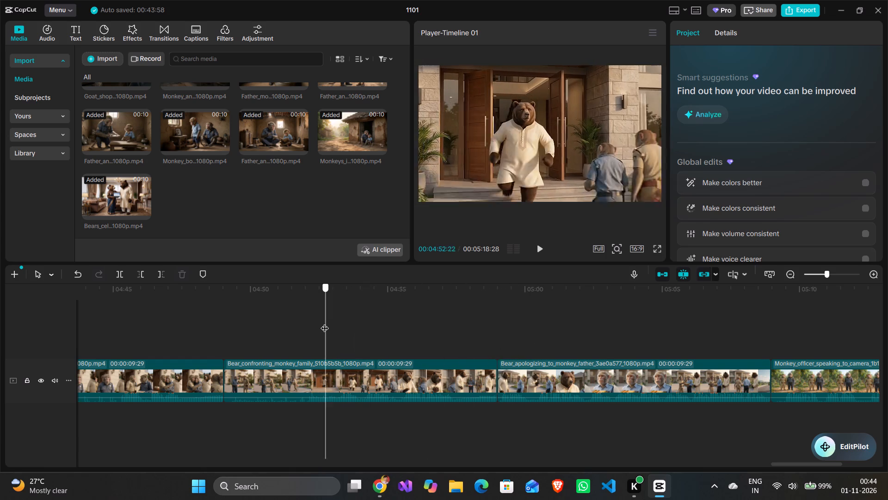
drag(325, 322, 336, 323)
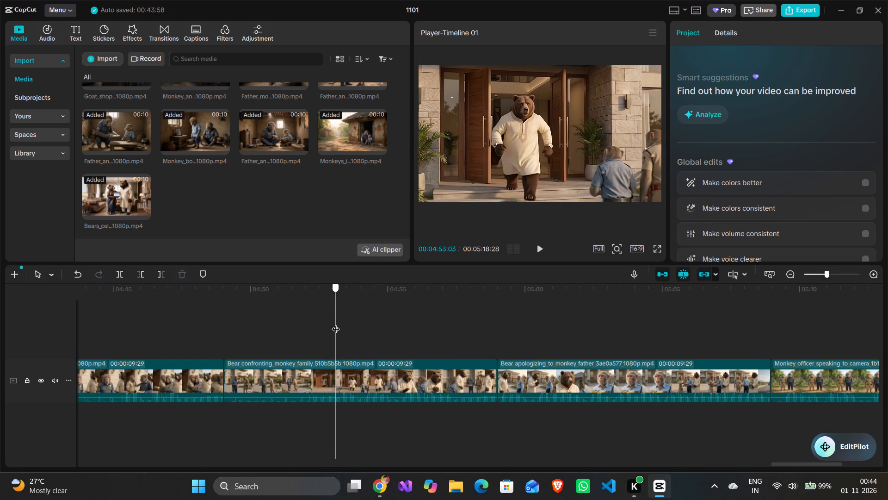
drag(336, 323, 335, 324)
click(539, 250)
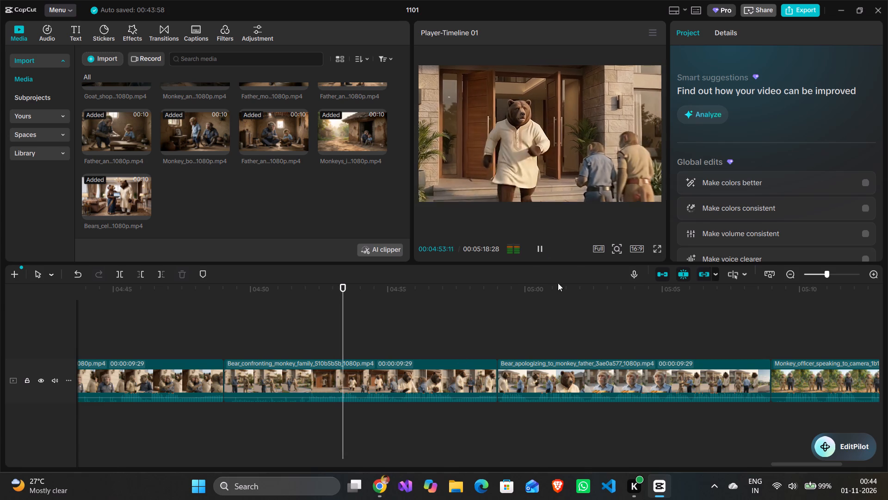
Set the scale of the Bear_apologizing_to_monkey_father clip to 129% and resume playback.
click(601, 394)
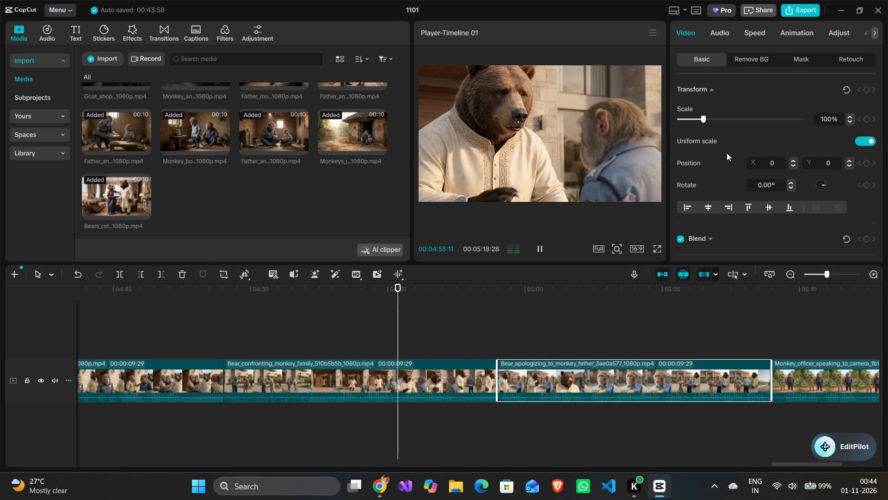
click(710, 119)
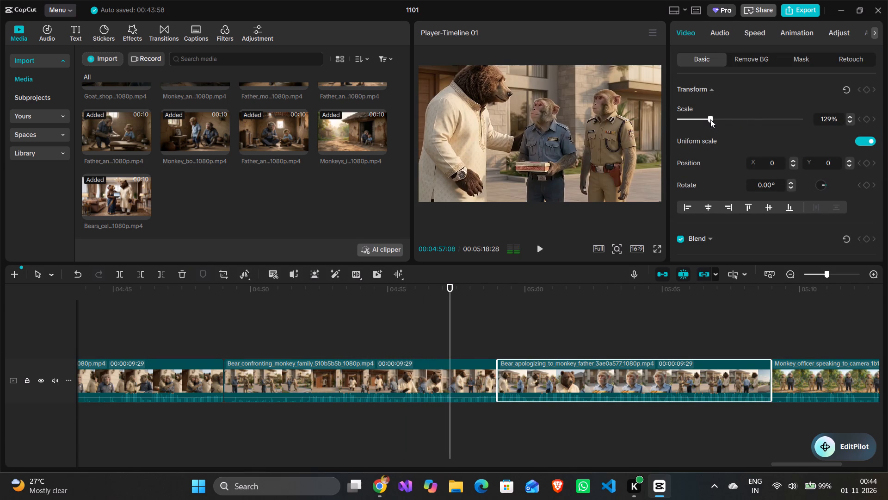
click(539, 251)
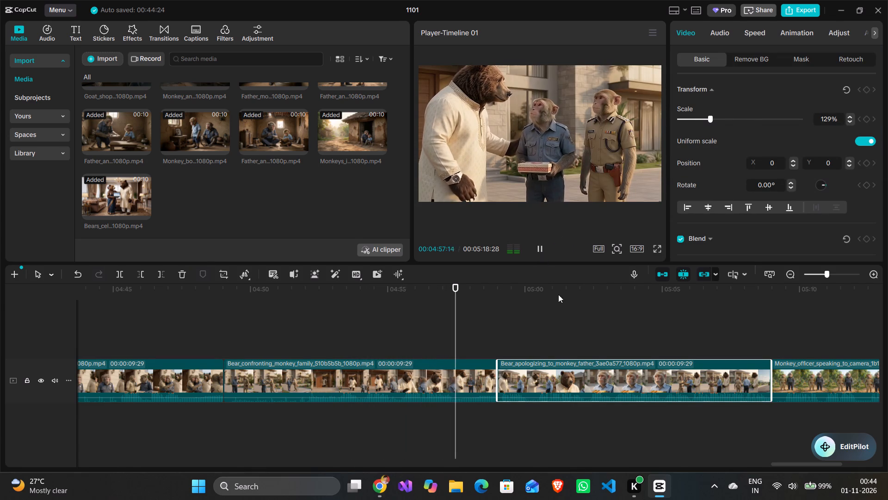
Set the scale of the final Monkey_officer_speaking_to_camera clip to 128% and play on into that clip.
scroll(571, 328, left, 2)
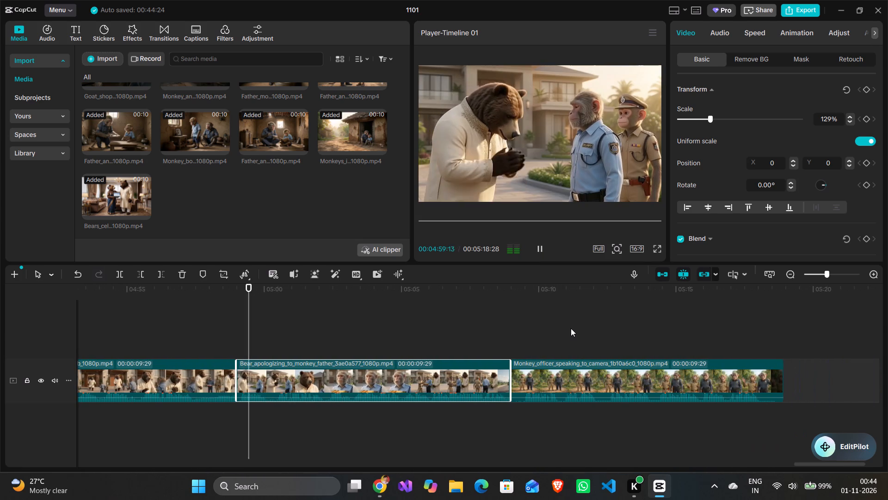
click(572, 377)
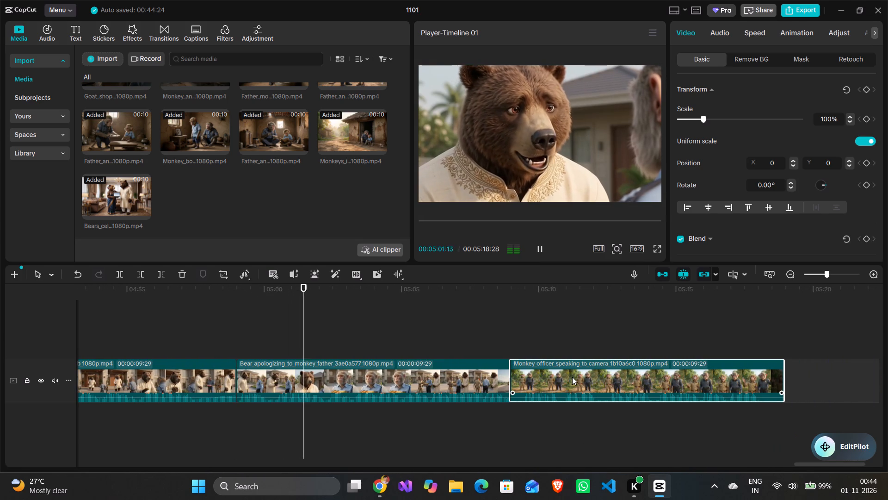
click(709, 119)
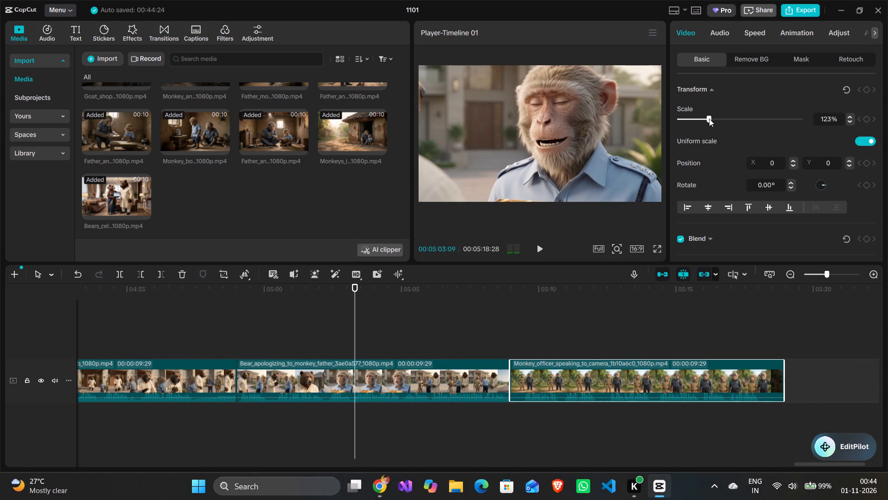
click(710, 120)
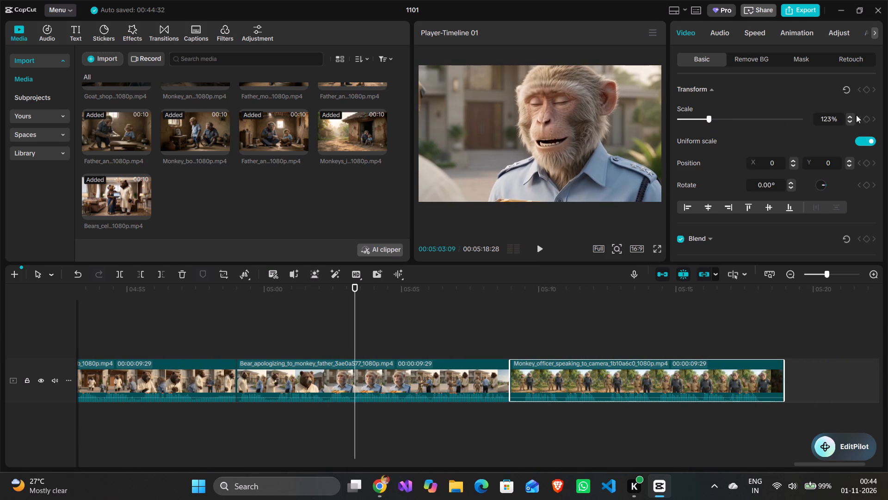
triple_click(852, 117)
double_click(852, 117)
click(536, 247)
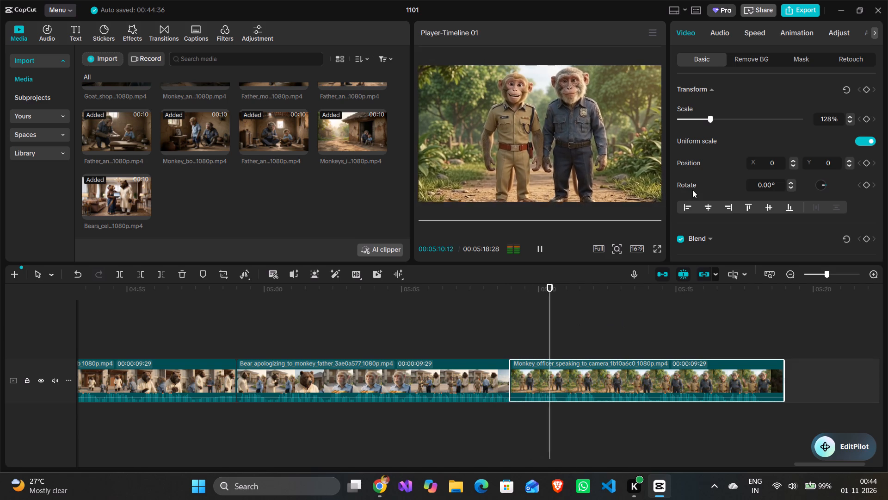
Export the finished timeline as a video named long_video.
click(806, 4)
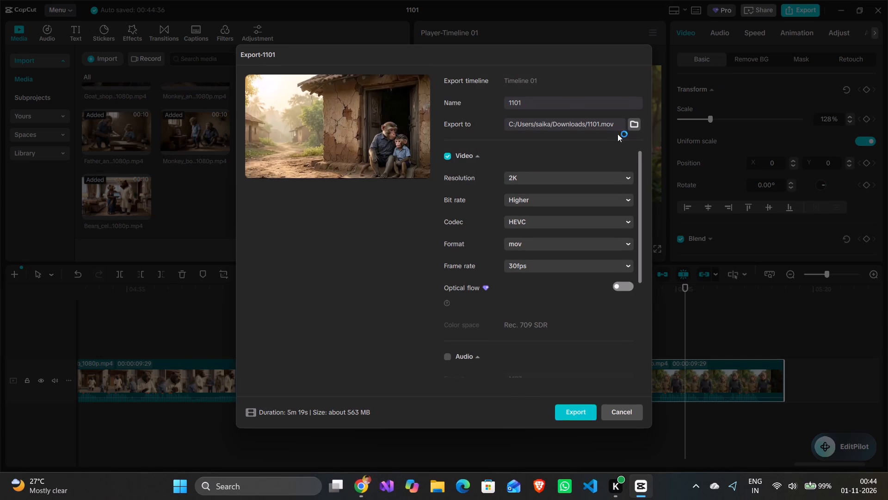
click(565, 101)
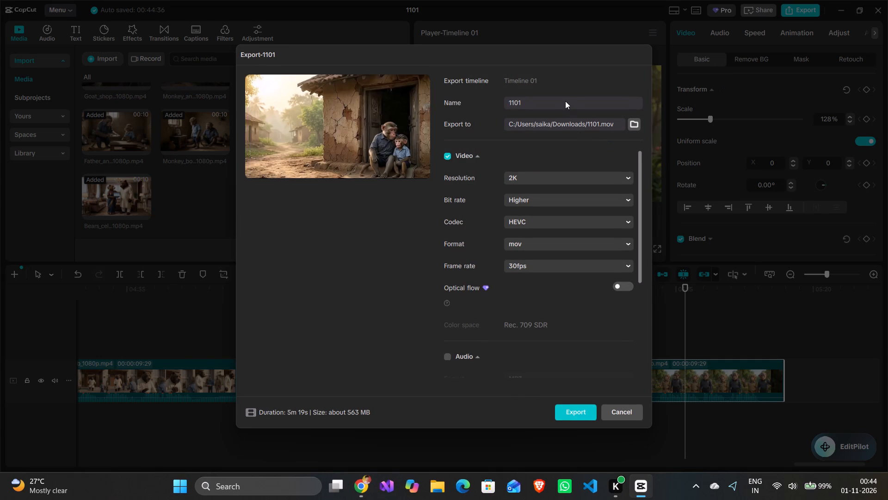
triple_click(565, 101)
text(long_video)
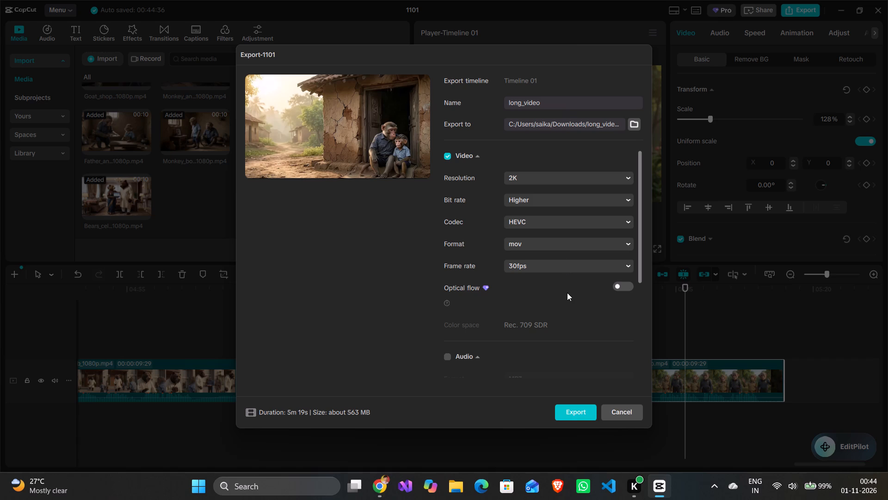